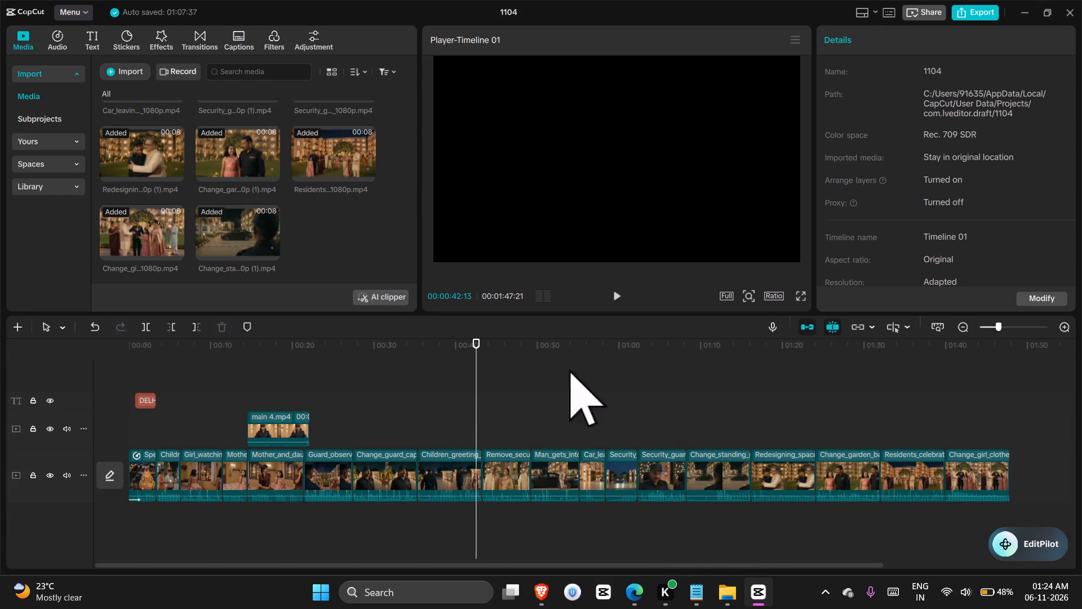
# Preview the timeline full screen and skim through the security guard scenes between about 34 and 42 seconds.
pyautogui.click(797, 295)
pyautogui.click(549, 542)
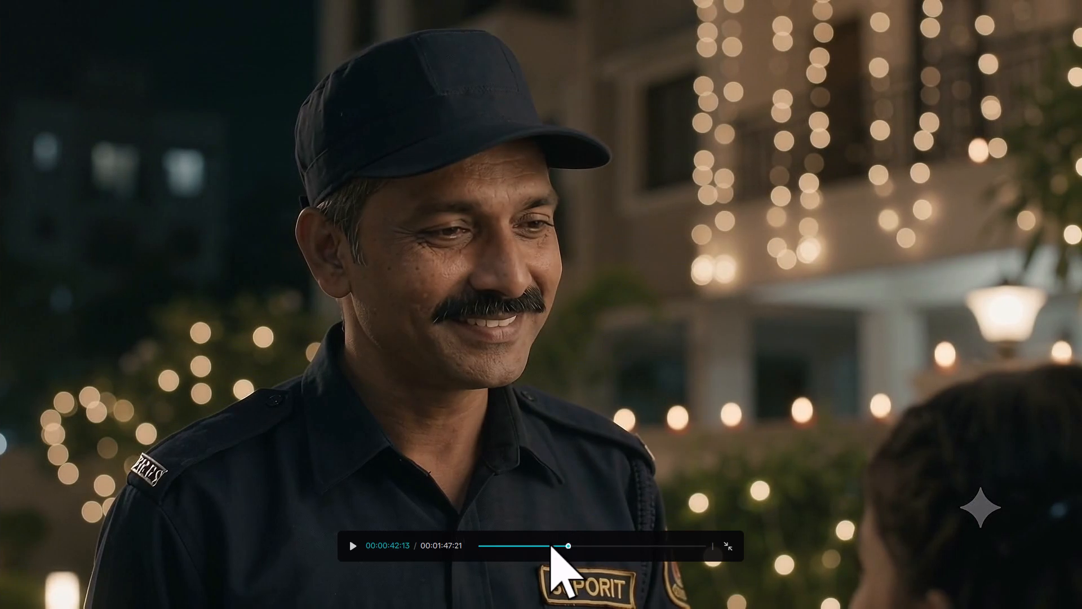
pyautogui.moveTo(540, 549); pyautogui.dragTo(532, 549)
pyautogui.click(537, 546)
pyautogui.doubleClick(550, 544)
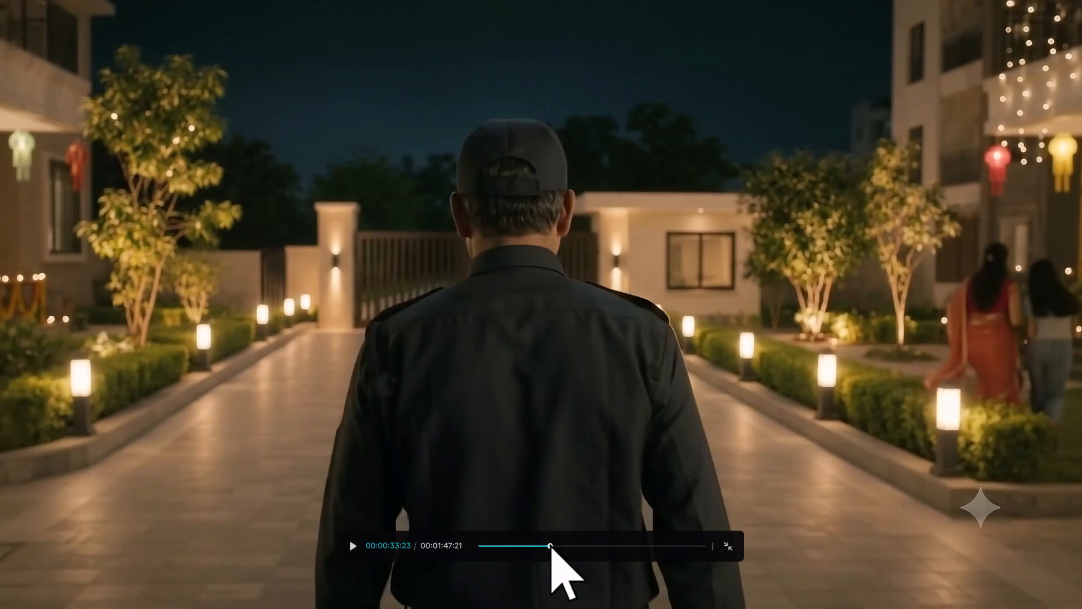
pyautogui.click(553, 544)
pyautogui.click(565, 544)
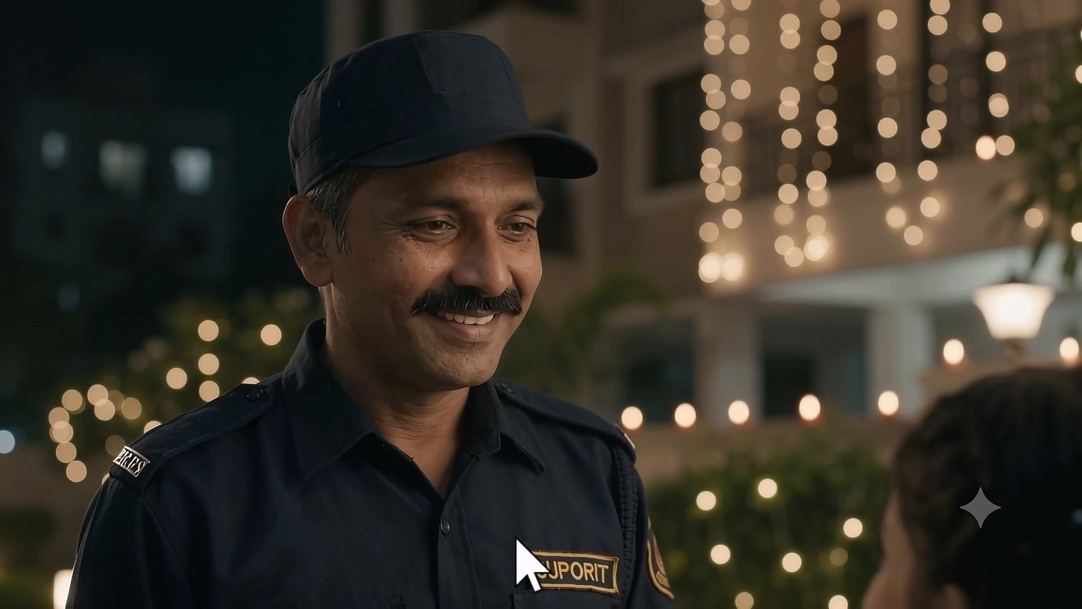
# Play the full-screen preview from the start of the timeline to review the aerial opening with the DELHI, INDIA title, and exit full screen.
pyautogui.click(383, 546)
pyautogui.tripleClick(484, 545)
pyautogui.moveTo(484, 545); pyautogui.dragTo(472, 545)
pyautogui.click(472, 545)
pyautogui.click(482, 546)
pyautogui.doubleClick(478, 546)
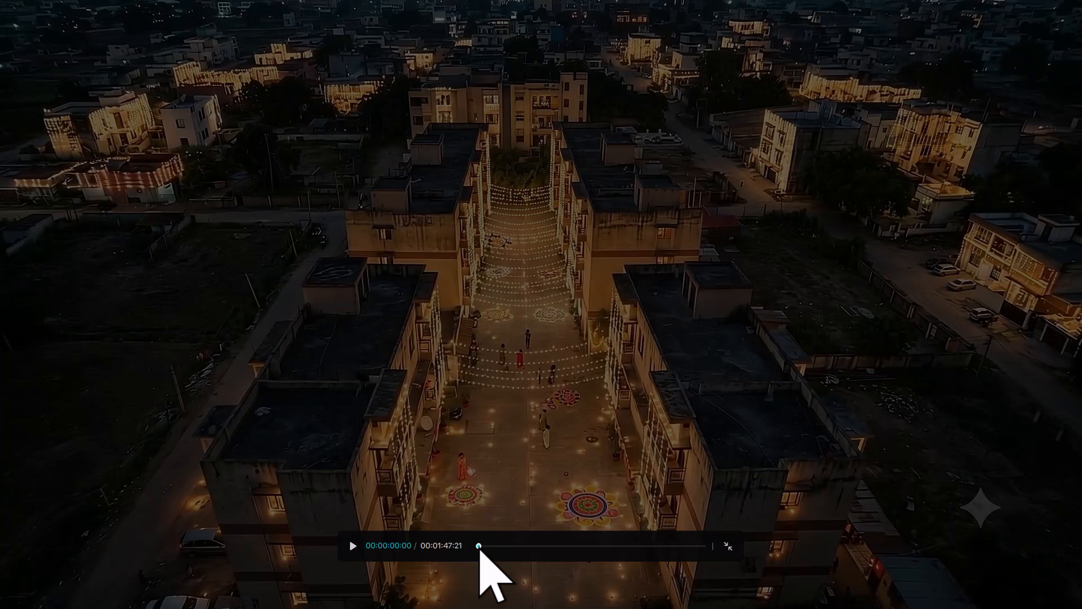
pyautogui.press('space')
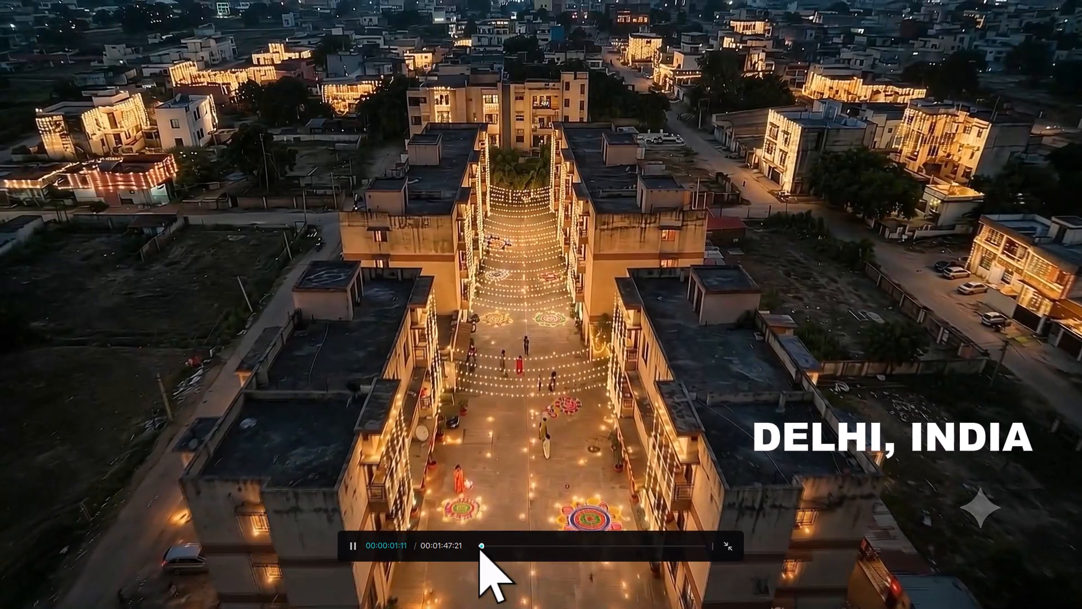
pyautogui.press('Escape')
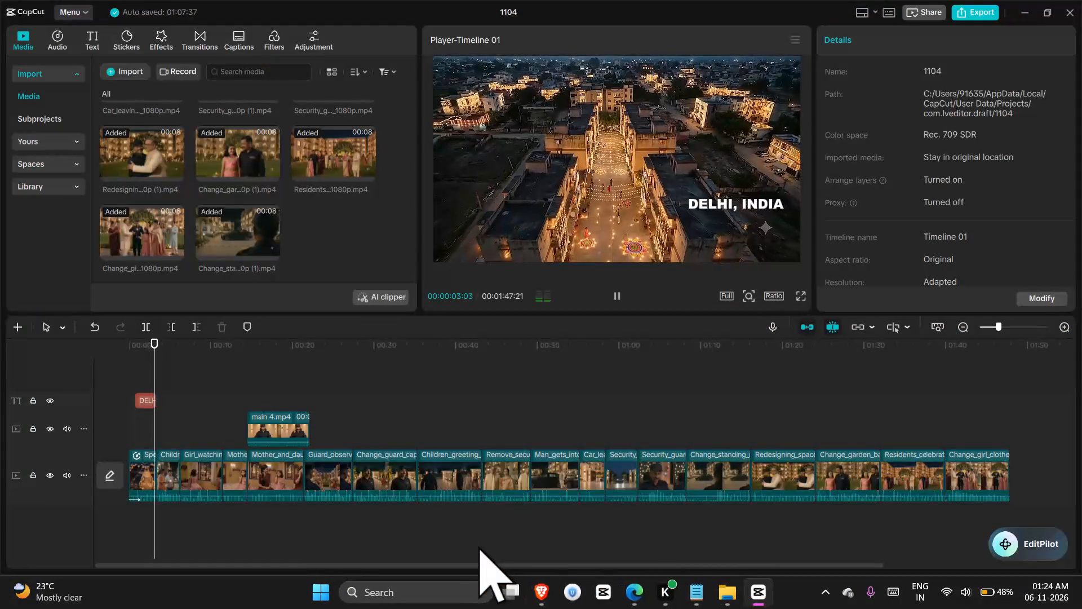
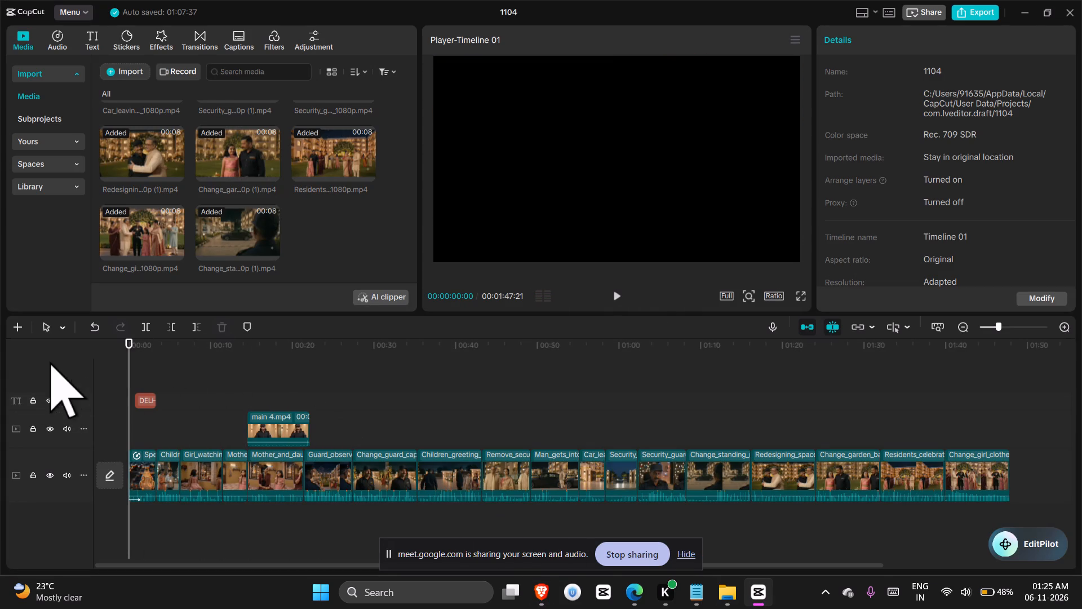
# Play the timeline full screen from the start to review the aerial opening with the DELHI, INDIA title.
pyautogui.click(797, 300)
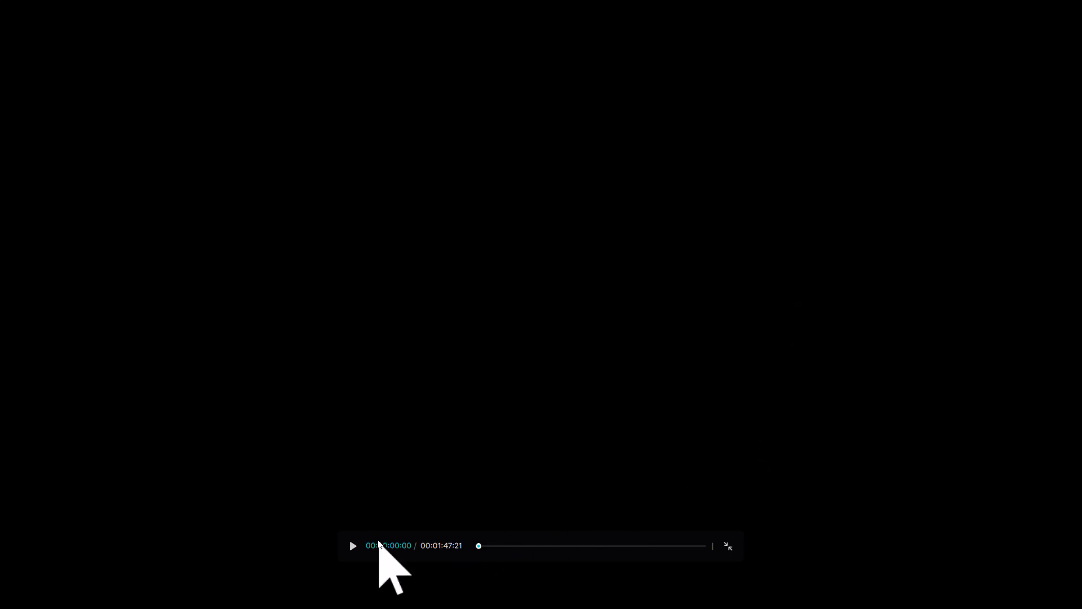
pyautogui.click(352, 544)
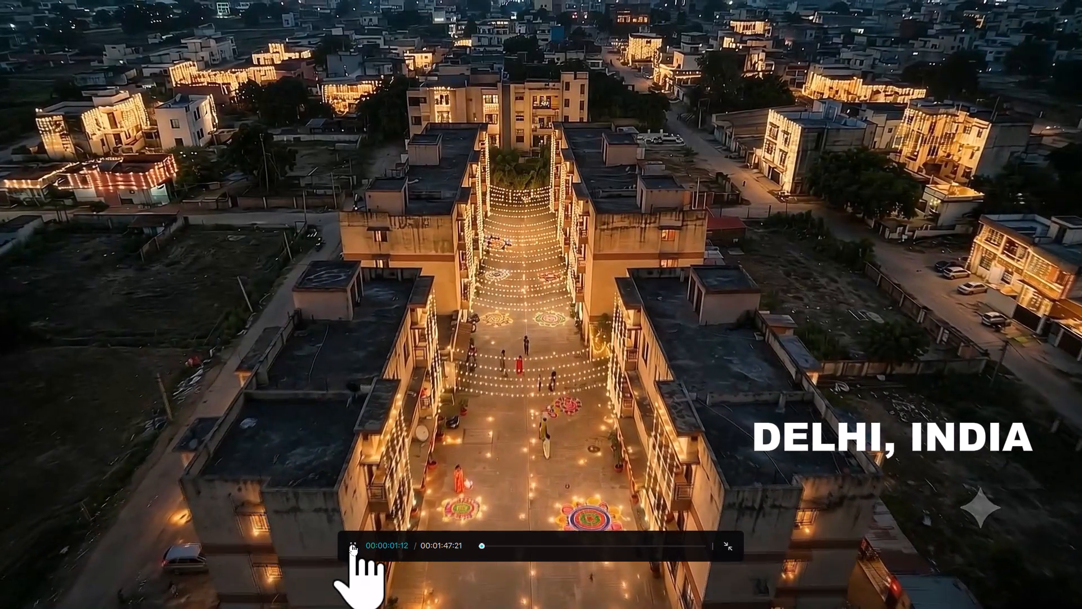
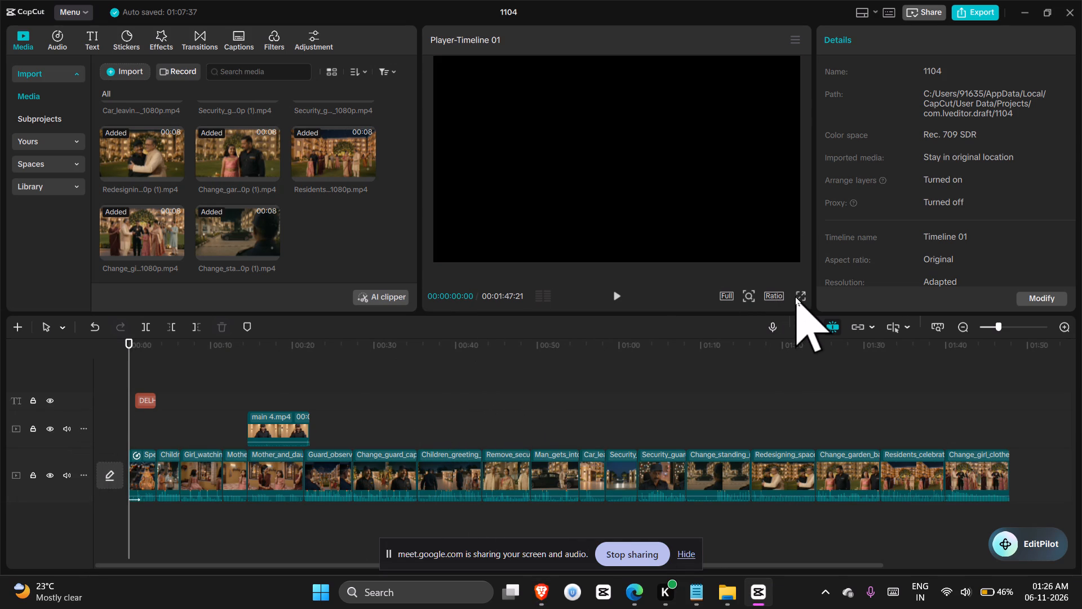
# Play the timeline full screen again from the beginning to review the assembled video.
pyautogui.click(797, 298)
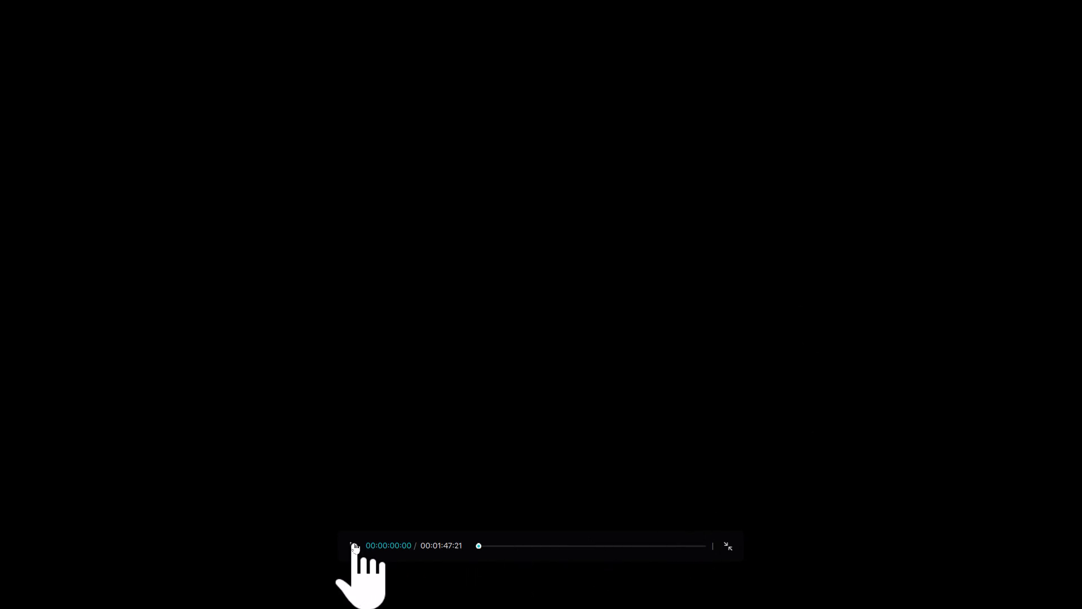
pyautogui.click(354, 542)
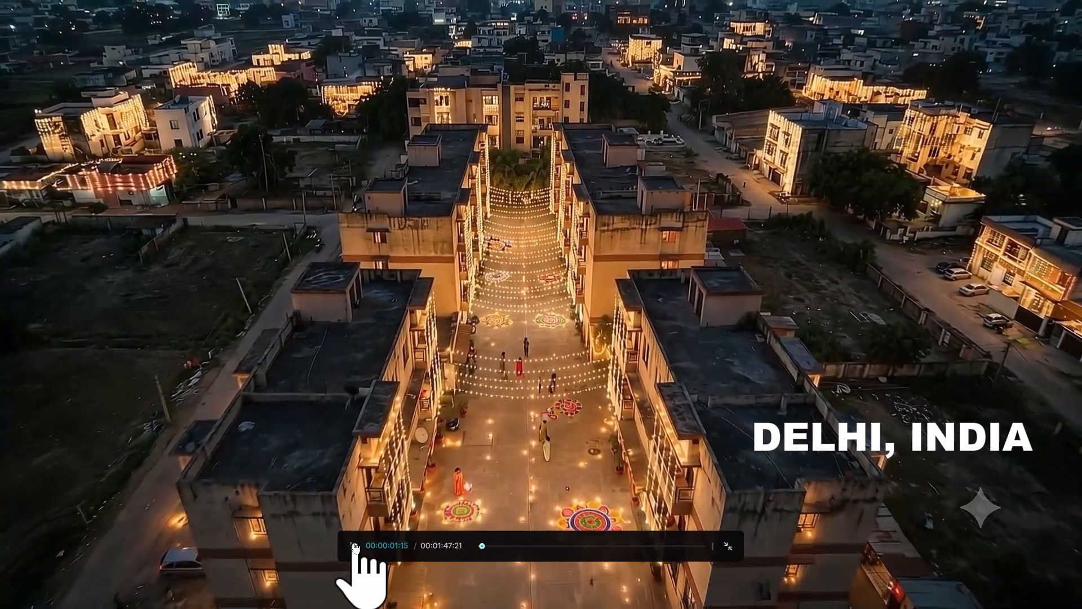
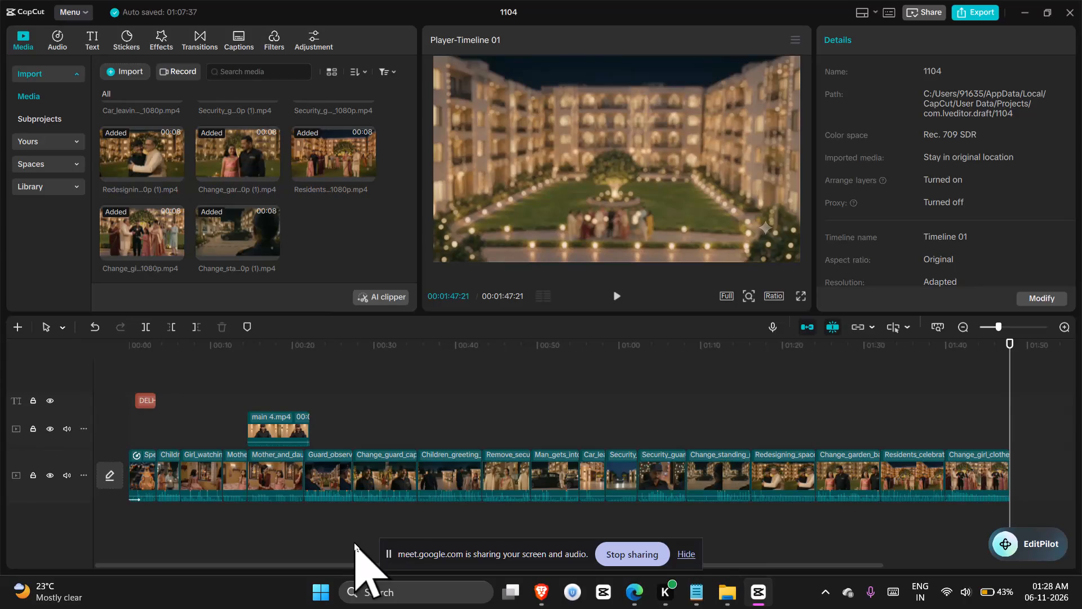
# Mute the audio of the main video track.
pyautogui.click(66, 476)
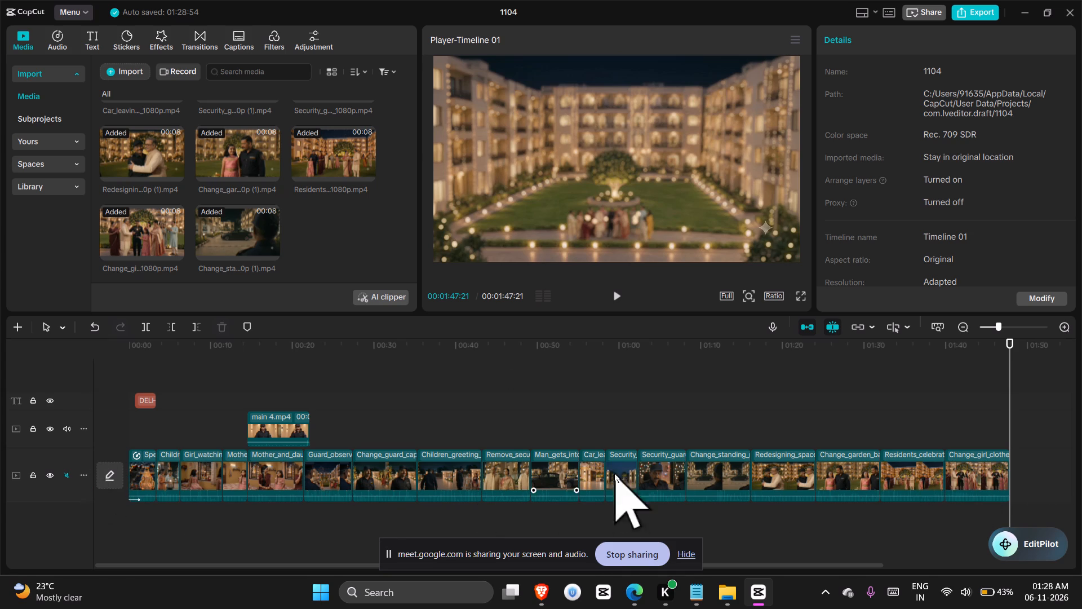
# Select all clips on both video tracks and lower their volume to -∞ dB.
pyautogui.keyDown('ctrl'); pyautogui.click(1036, 476); pyautogui.keyUp('ctrl')
pyautogui.keyDown('ctrl'); pyautogui.moveTo(1036, 476); pyautogui.dragTo(750, 473); pyautogui.keyUp('ctrl')
pyautogui.keyDown('ctrl'); pyautogui.click(747, 473); pyautogui.keyUp('ctrl')
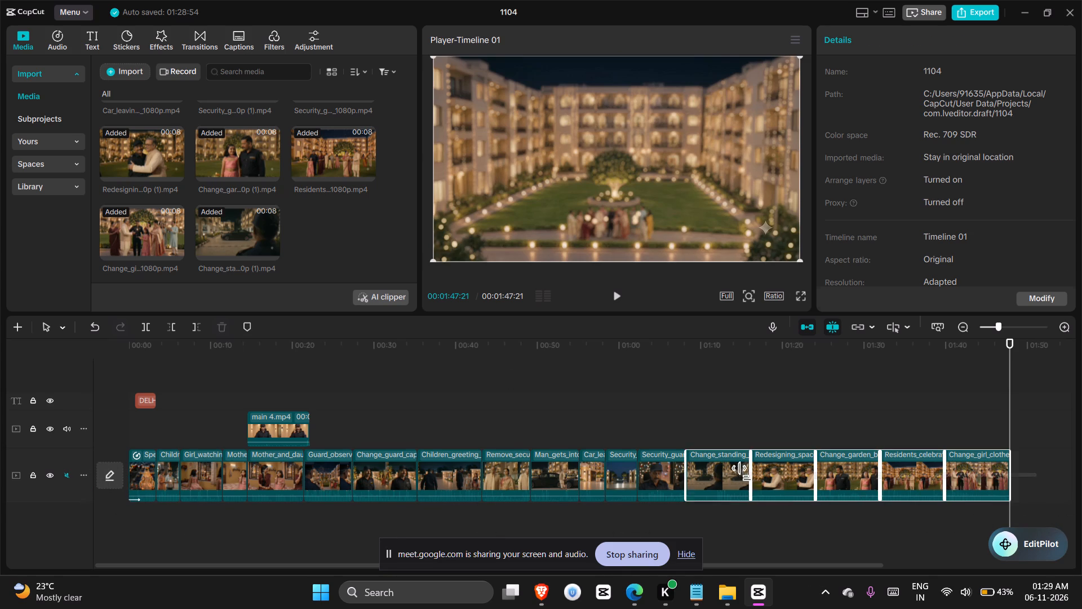
pyautogui.click(1011, 467)
pyautogui.moveTo(1034, 472); pyautogui.dragTo(122, 437)
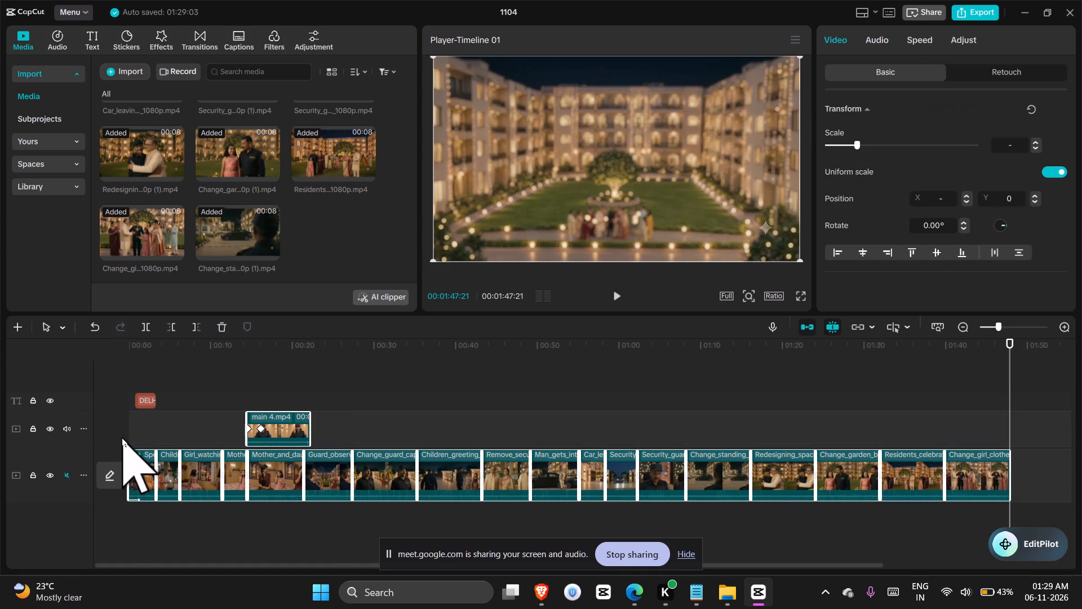
pyautogui.click(880, 41)
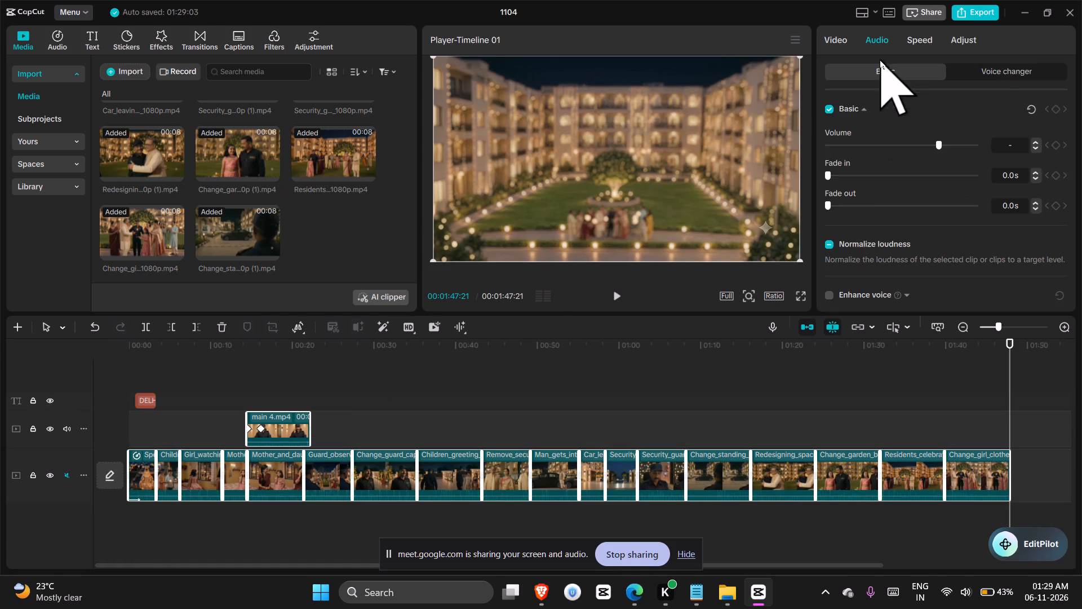
pyautogui.moveTo(842, 148); pyautogui.dragTo(816, 148)
pyautogui.click(816, 148)
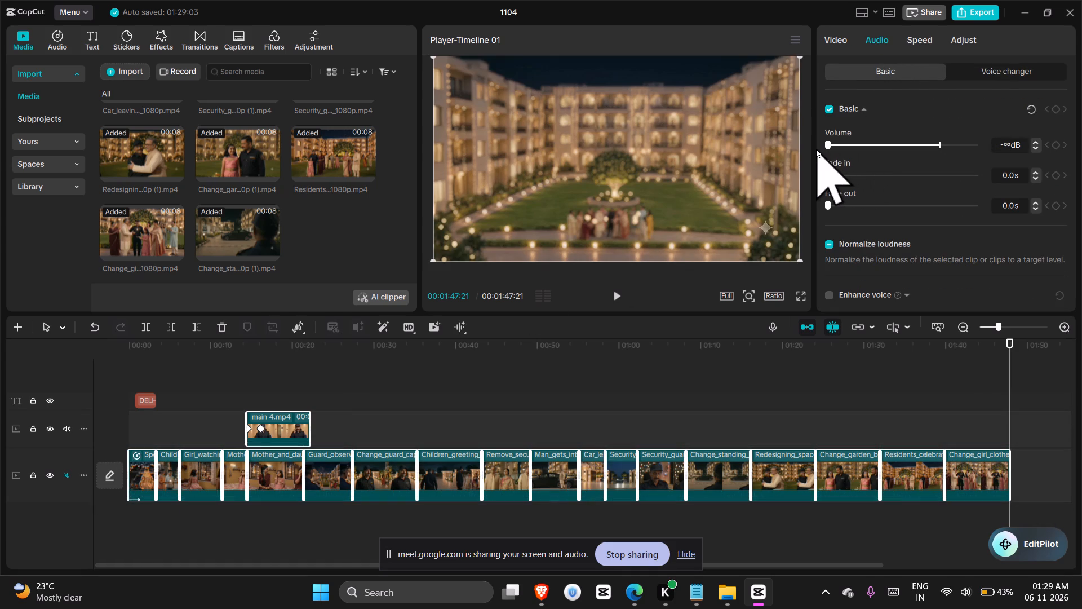
pyautogui.doubleClick(238, 382)
# Trim the end of the main 4.mp4 overlay to align with the end of the mother-and-daughter phone clip, giving a duration of 00:00:06:23.
pyautogui.click(229, 382)
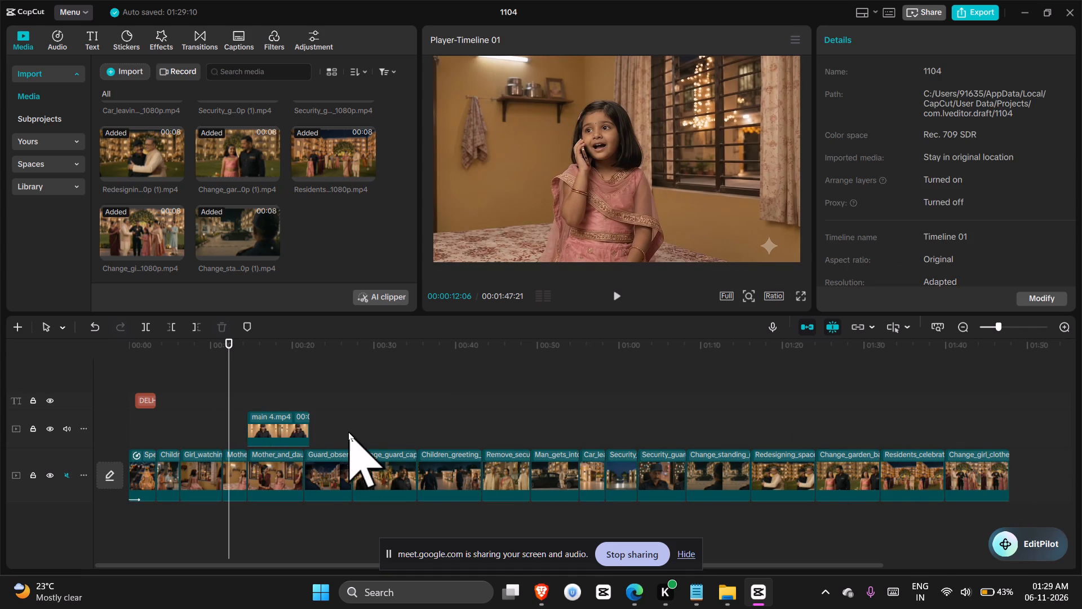
pyautogui.click(270, 469)
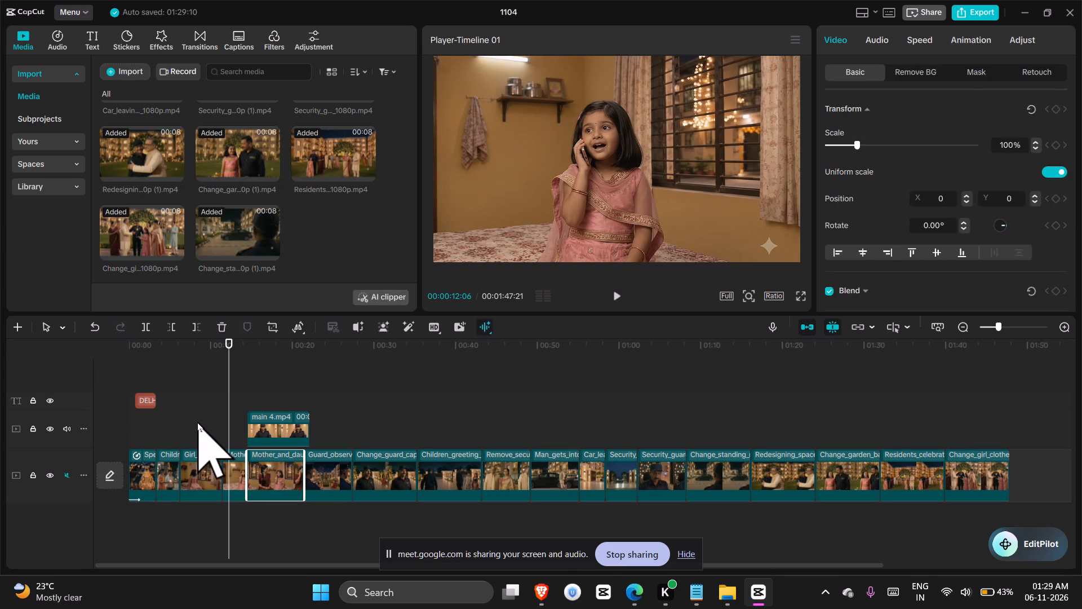
pyautogui.click(197, 422)
pyautogui.click(241, 403)
pyautogui.click(245, 396)
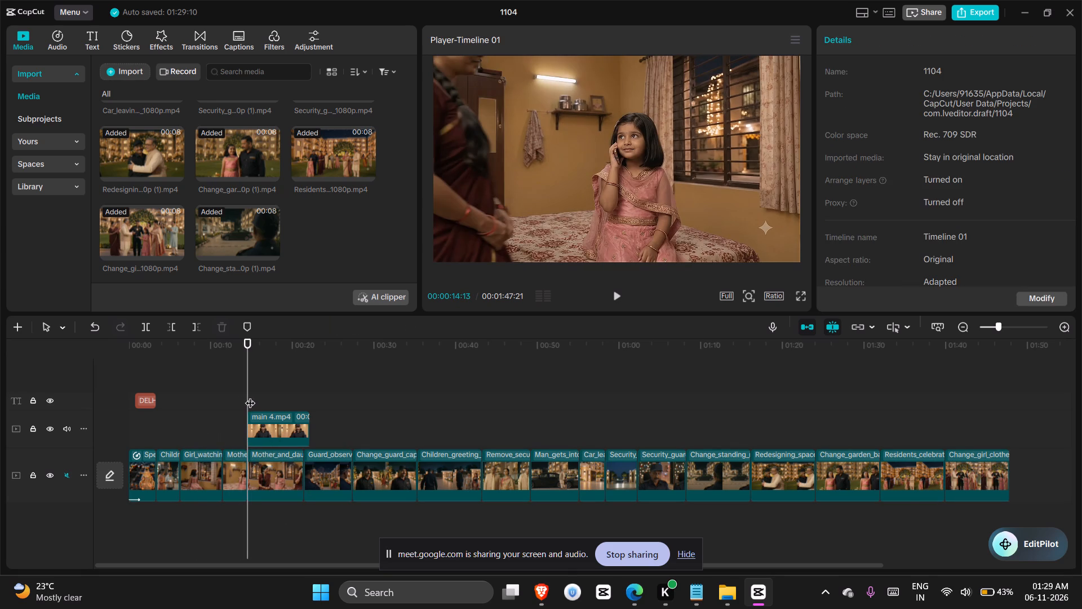
pyautogui.tripleClick(260, 396)
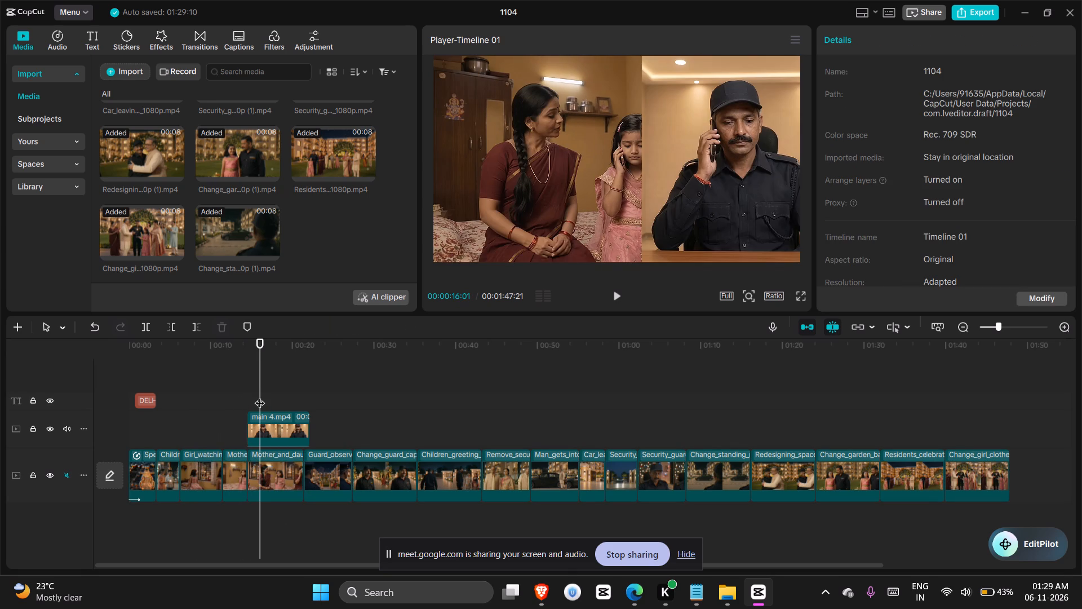
pyautogui.click(281, 408)
pyautogui.click(280, 426)
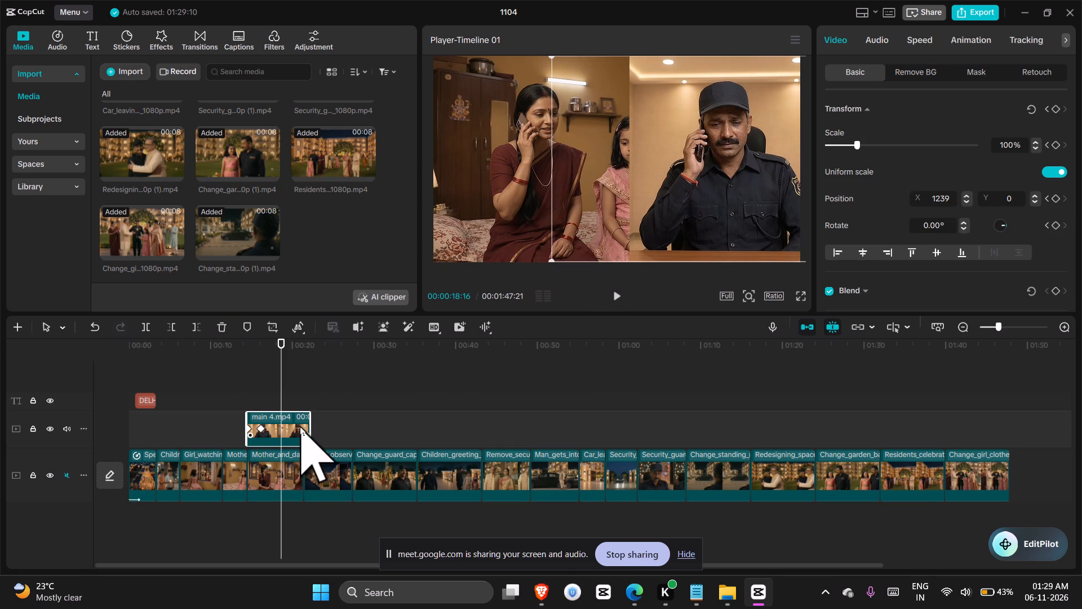
pyautogui.click(299, 429)
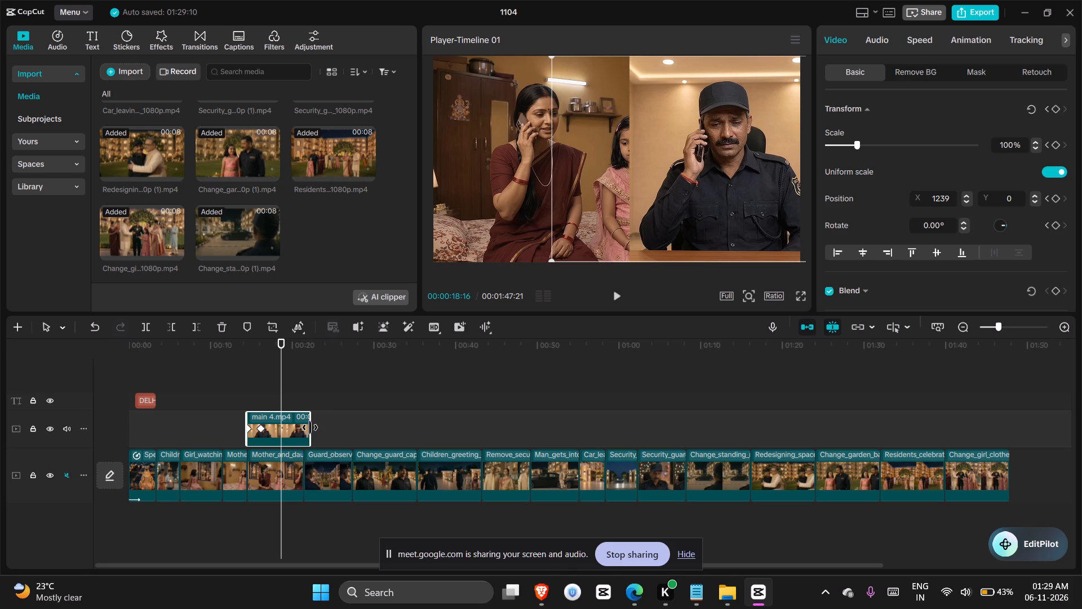
pyautogui.click(306, 427)
pyautogui.click(298, 427)
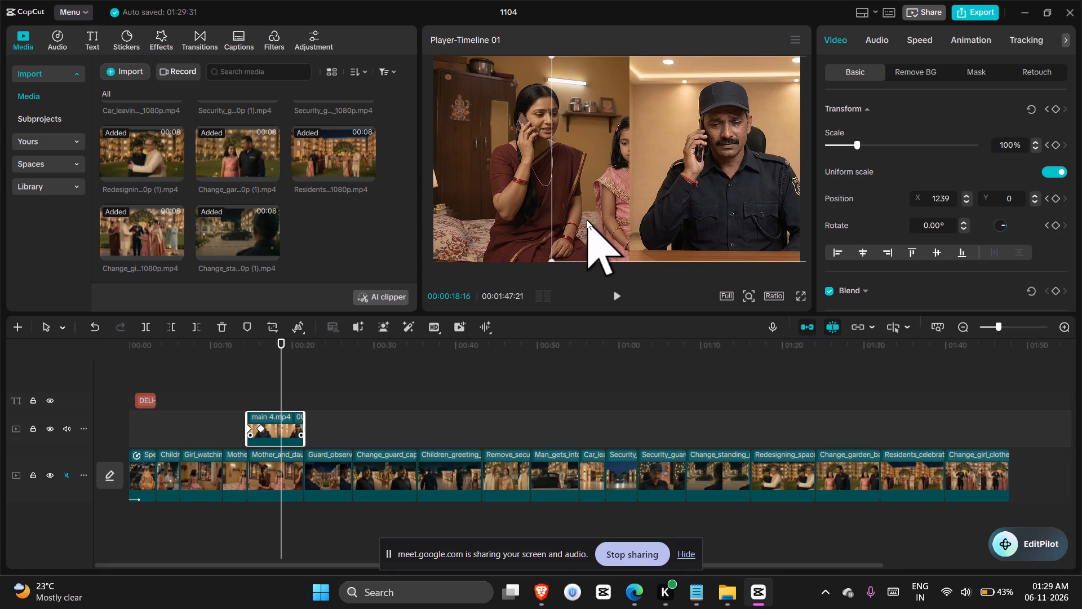
# Play the video from the start and scrub back over the Delhi opening and the children's sparkler clip to review them.
pyautogui.doubleClick(132, 359)
pyautogui.moveTo(132, 359); pyautogui.dragTo(131, 359)
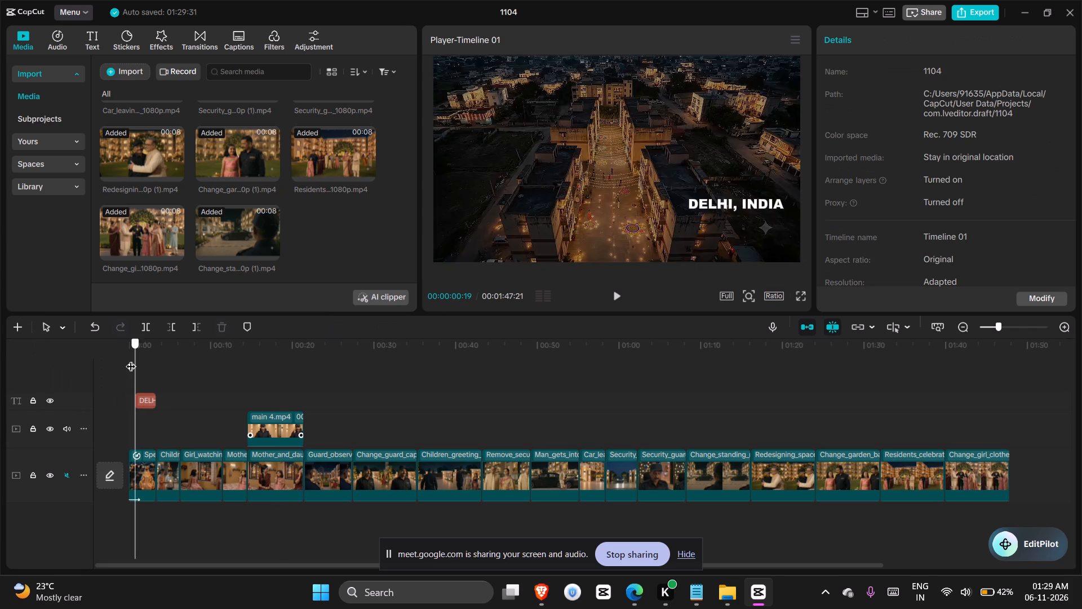
pyautogui.moveTo(131, 359); pyautogui.dragTo(126, 359)
pyautogui.click(126, 359)
pyautogui.press('space')
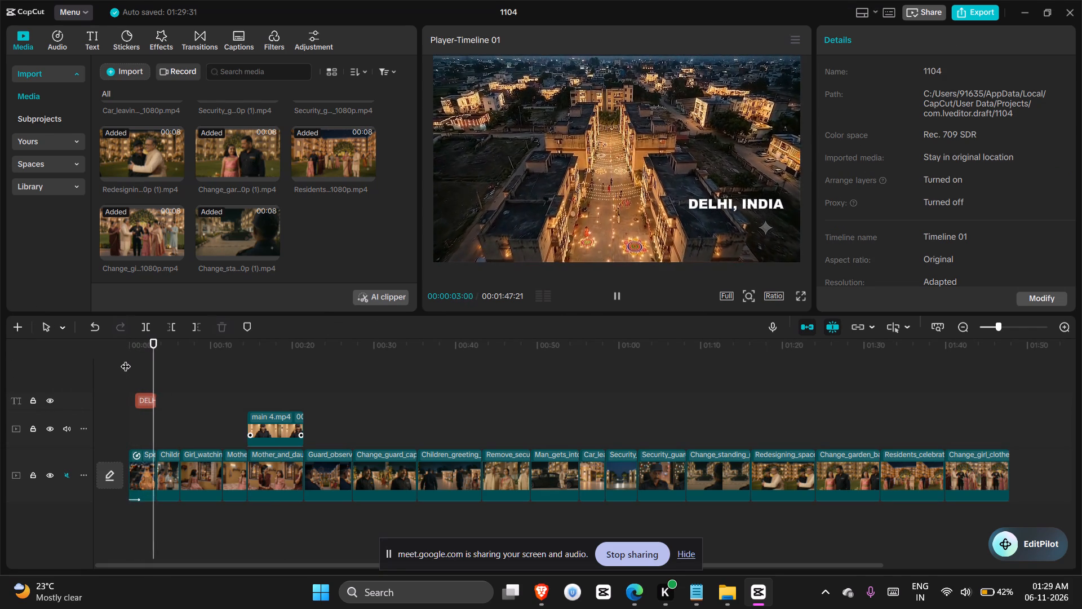
pyautogui.press('space')
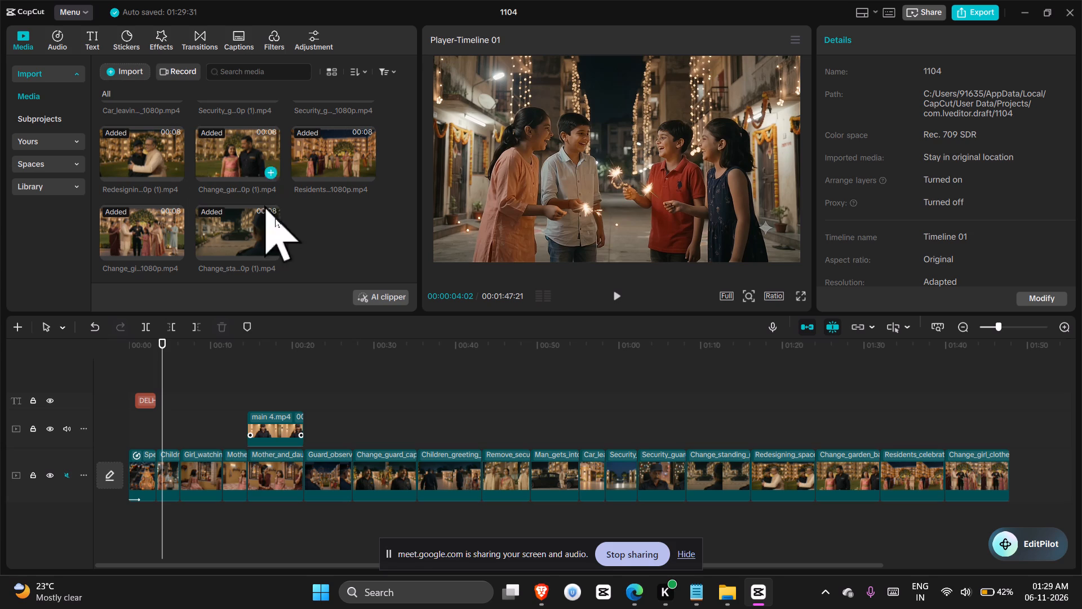
pyautogui.click(161, 379)
pyautogui.moveTo(161, 379); pyautogui.dragTo(141, 379)
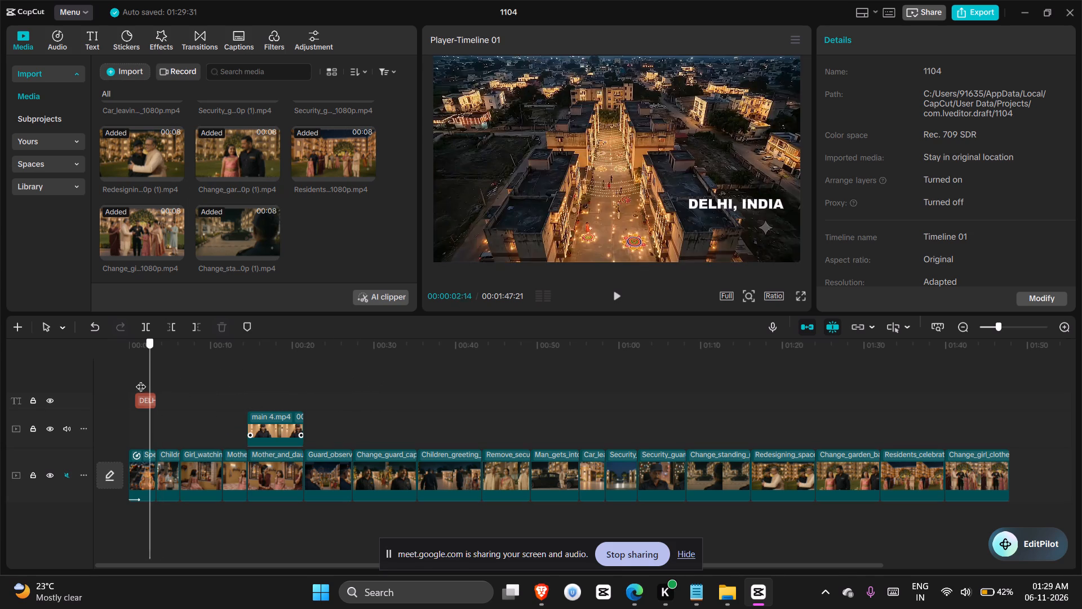
pyautogui.moveTo(141, 379); pyautogui.dragTo(113, 378)
pyautogui.click(113, 378)
pyautogui.click(165, 372)
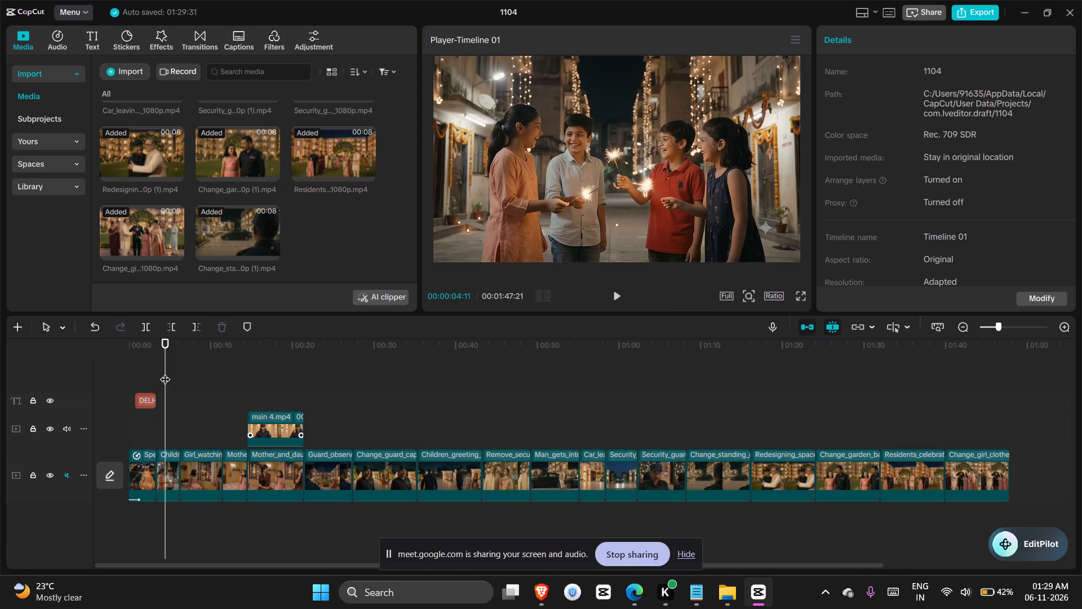
pyautogui.click(126, 372)
pyautogui.tripleClick(138, 372)
pyautogui.click(132, 373)
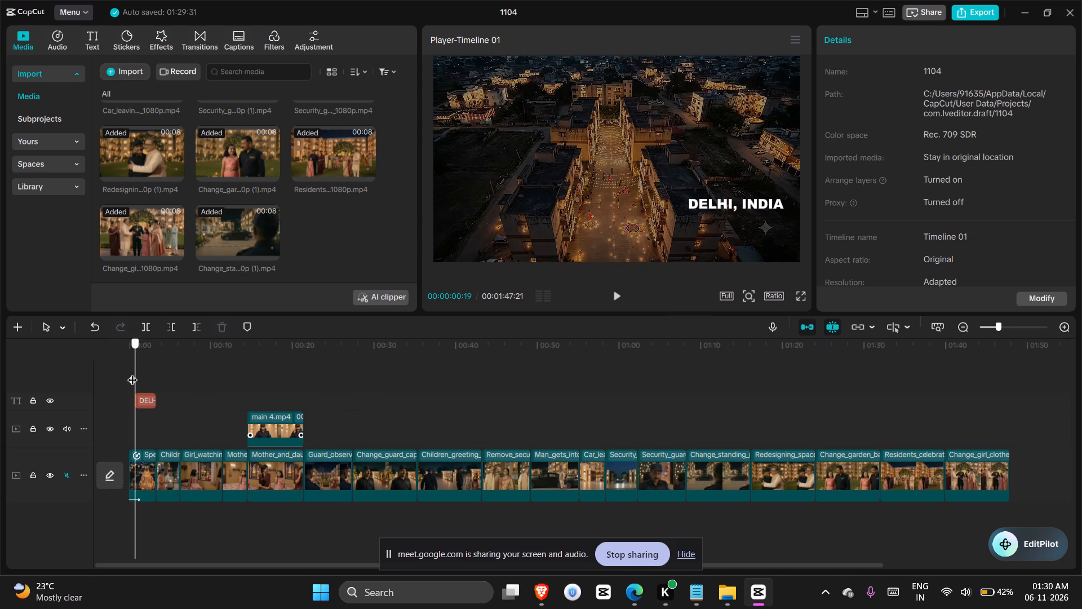
# Scrub back through the phone call and girl-at-window clips to the start of the timeline.
pyautogui.tripleClick(339, 396)
pyautogui.moveTo(294, 395); pyautogui.dragTo(288, 394)
pyautogui.click(282, 387)
pyautogui.click(280, 374)
pyautogui.moveTo(223, 375); pyautogui.dragTo(206, 376)
pyautogui.click(206, 376)
pyautogui.doubleClick(202, 374)
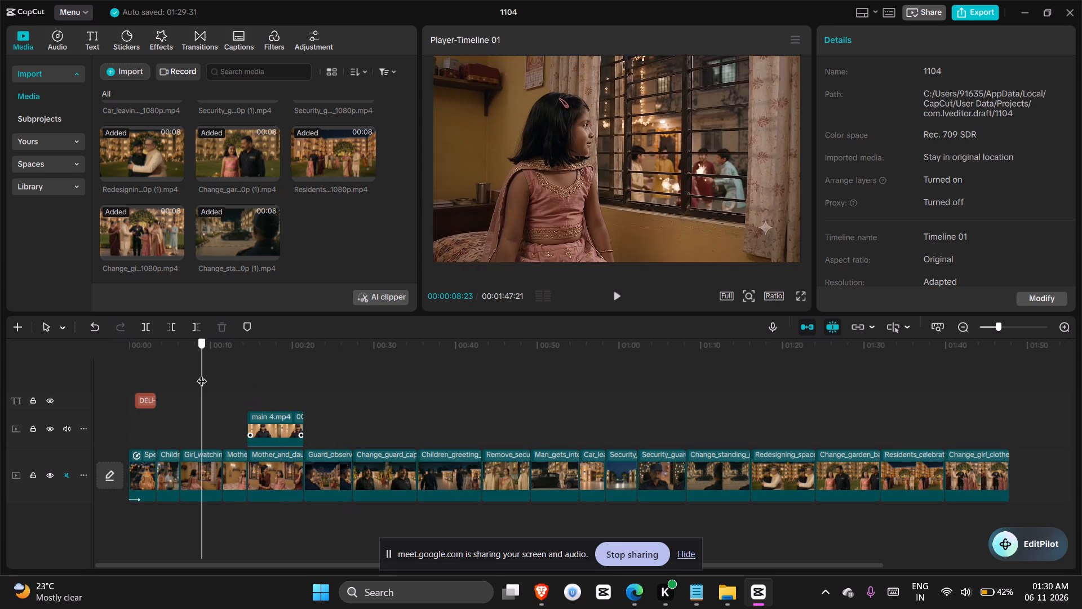
pyautogui.moveTo(202, 374); pyautogui.dragTo(192, 374)
pyautogui.click(107, 377)
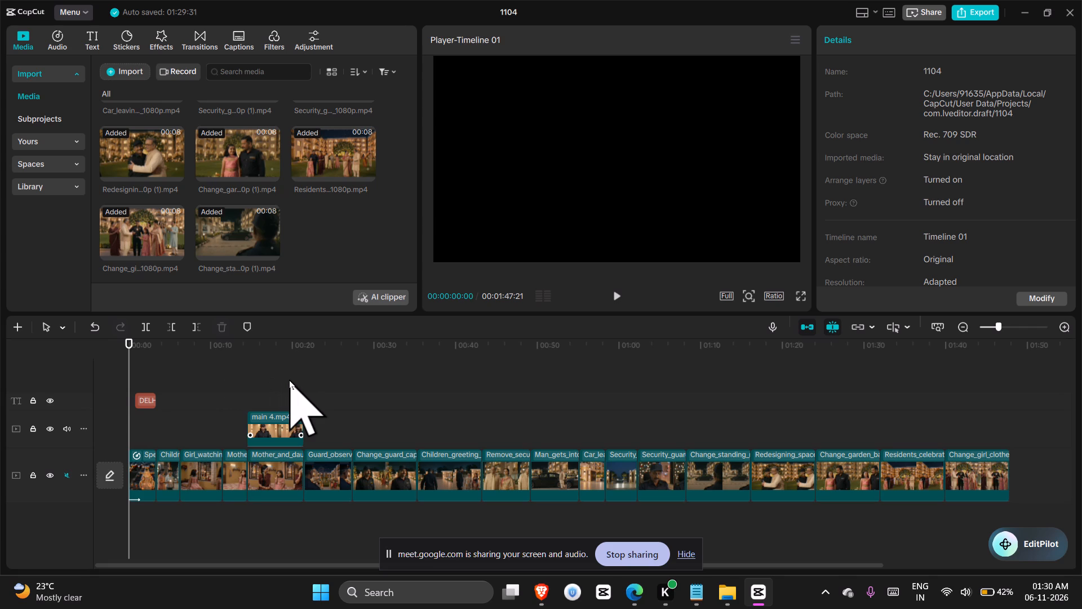
# Play the video from the opening through the girl-at-window clip, checking up to where the phone call begins.
pyautogui.doubleClick(151, 367)
pyautogui.moveTo(151, 367); pyautogui.dragTo(134, 367)
pyautogui.click(134, 367)
pyautogui.press('space')
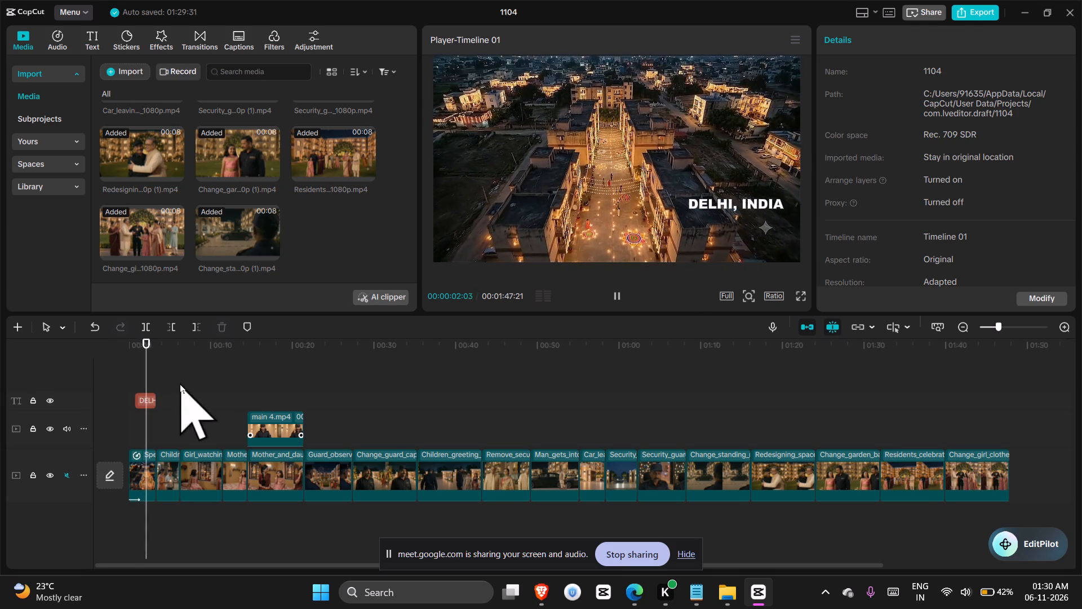
pyautogui.press('space')
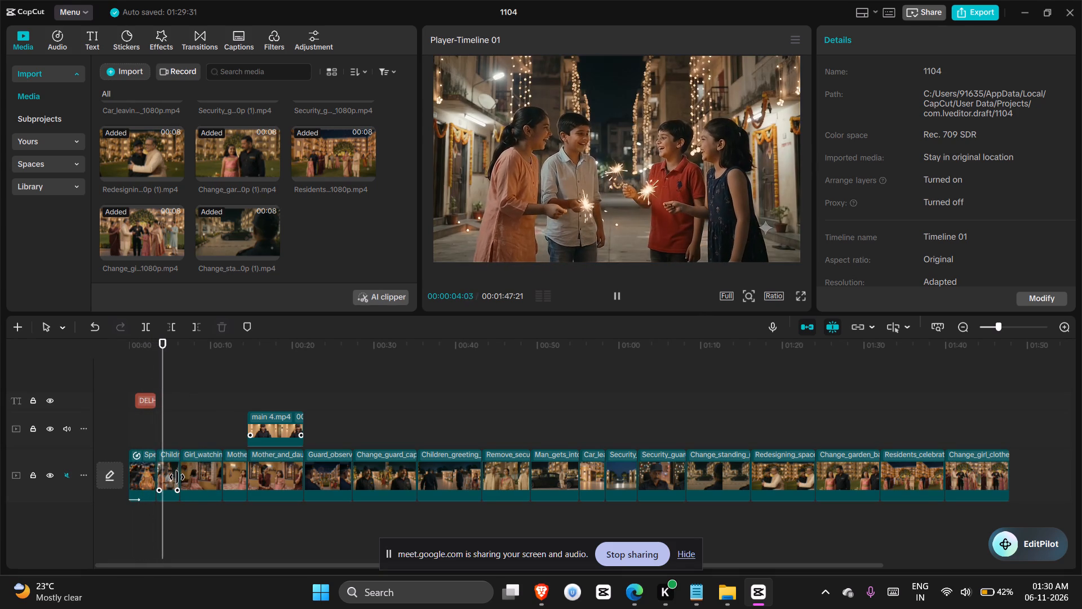
pyautogui.press('space')
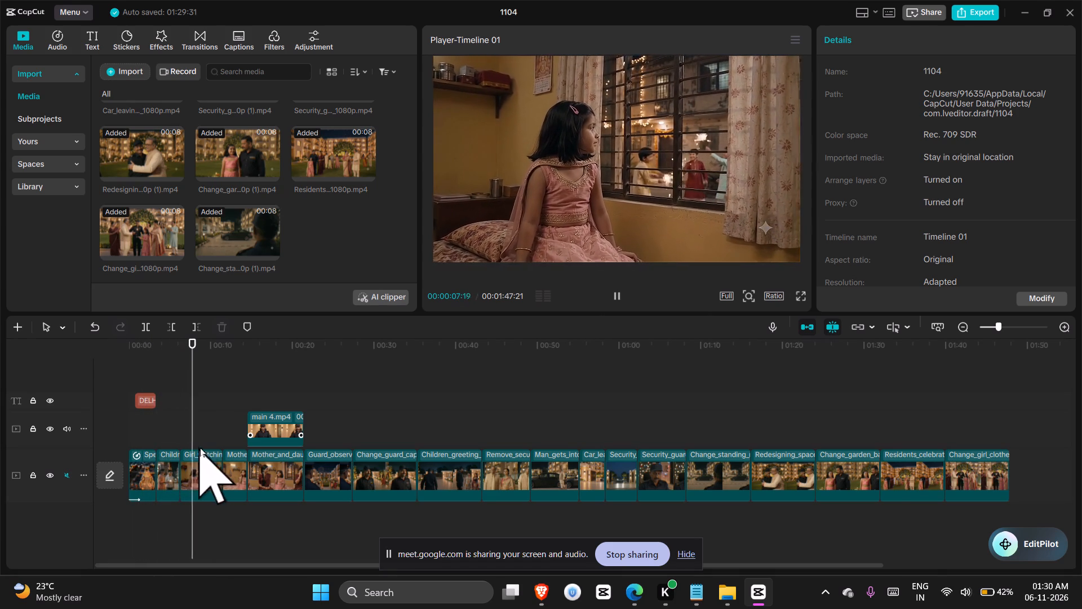
pyautogui.keyDown('ctrl'); pyautogui.scroll(7, 209, 418); pyautogui.keyUp('ctrl')
pyautogui.click(194, 415)
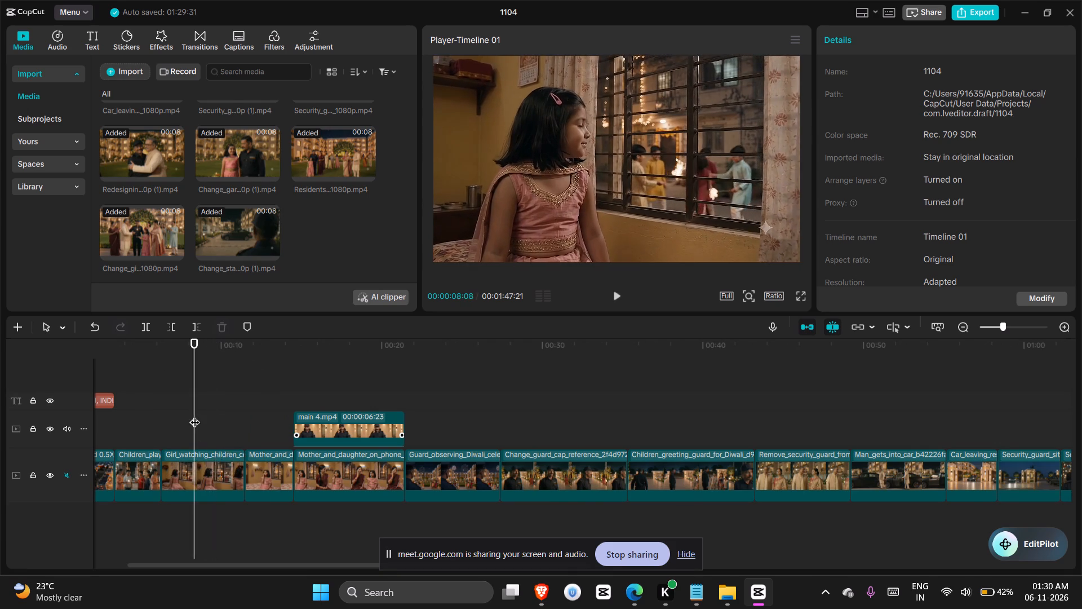
pyautogui.press('space')
pyautogui.click(230, 419)
pyautogui.press('space')
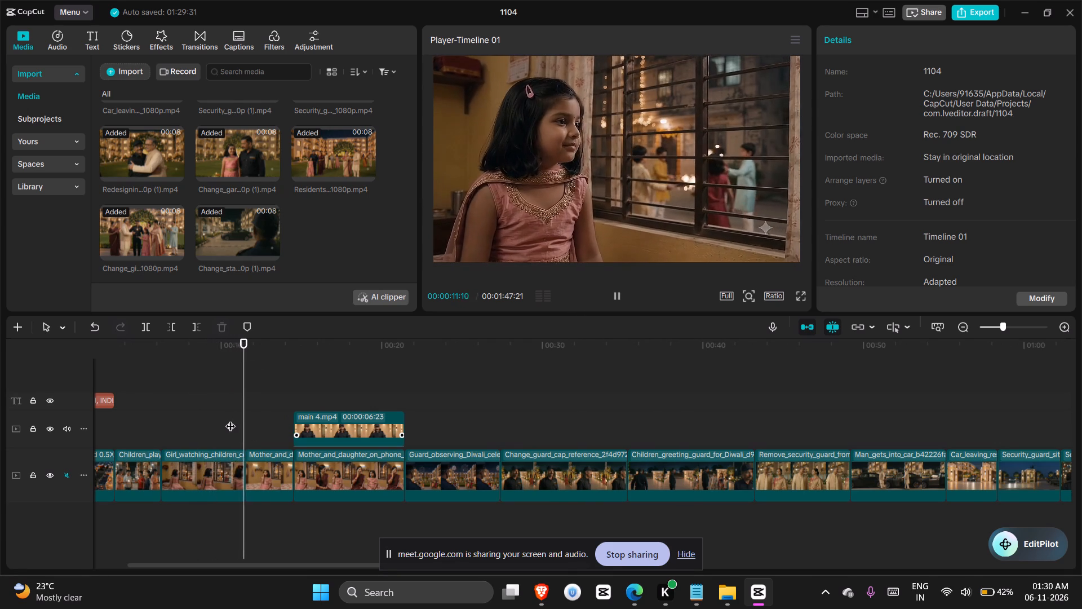
pyautogui.press('space')
# Raise the audio volume of the short mother-and-daughter clip at the start of the phone call.
pyautogui.click(256, 470)
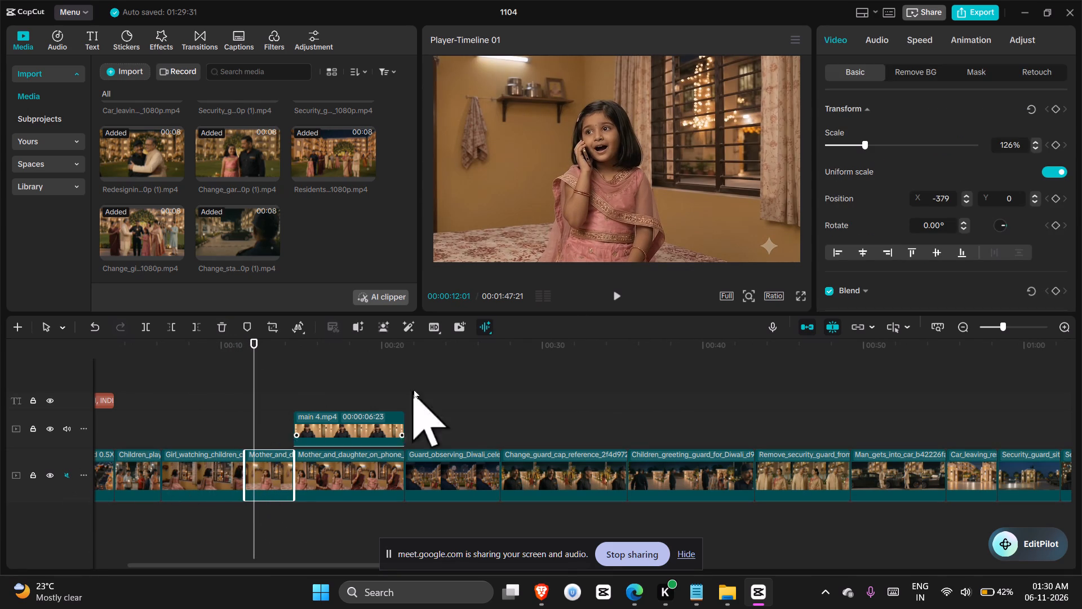
pyautogui.click(876, 48)
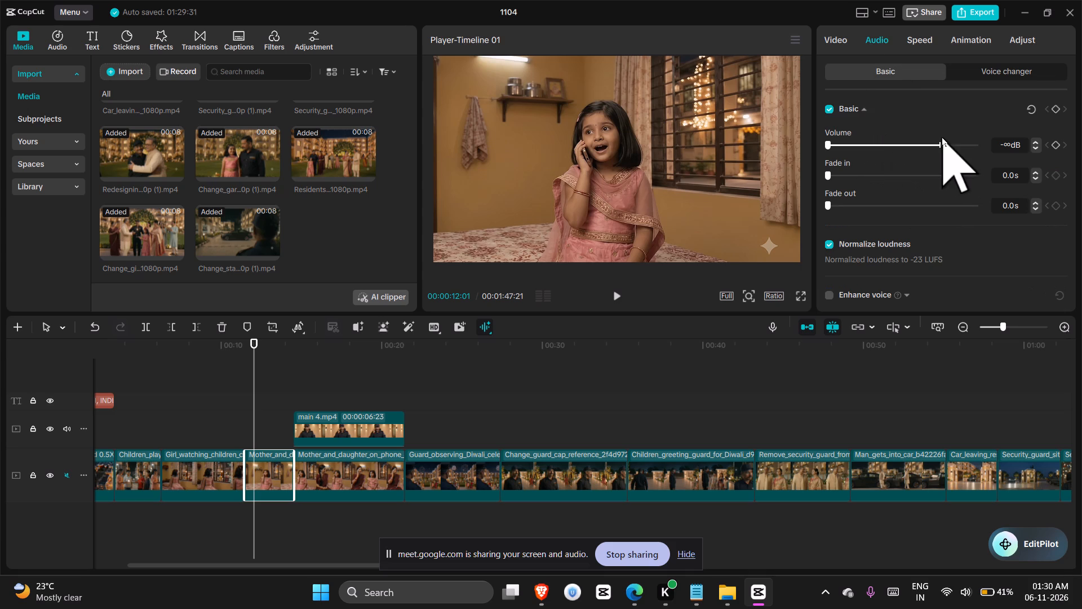
pyautogui.tripleClick(938, 148)
# Play from the girl-at-window clip into the first phone call clip to check its sound.
pyautogui.doubleClick(239, 421)
pyautogui.press('space')
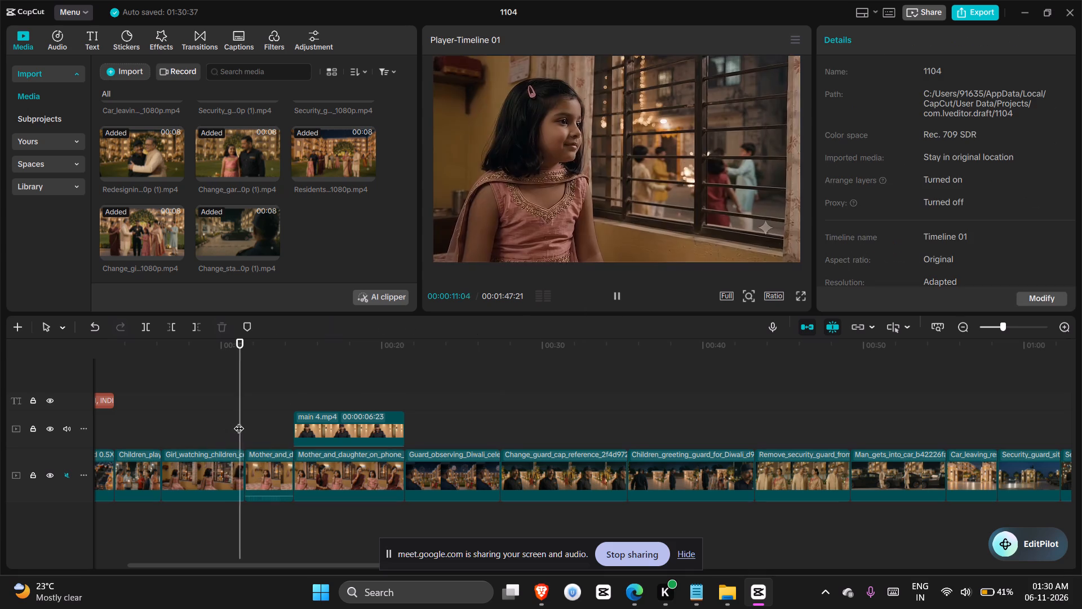
pyautogui.press('space')
pyautogui.click(258, 465)
pyautogui.click(193, 433)
pyautogui.press('space')
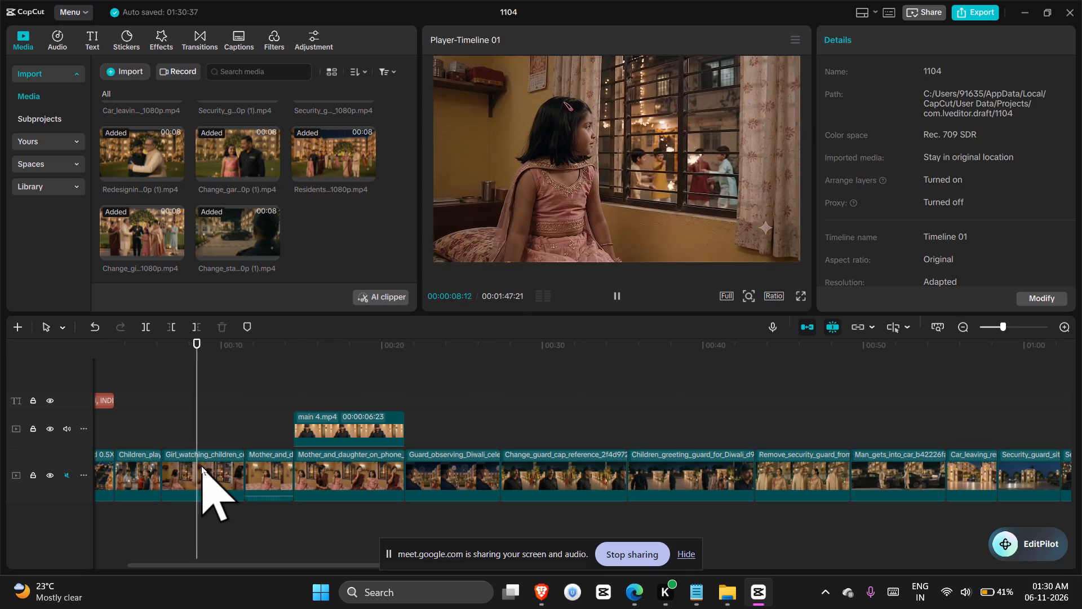
pyautogui.click(201, 465)
pyautogui.press('space')
pyautogui.press('space')
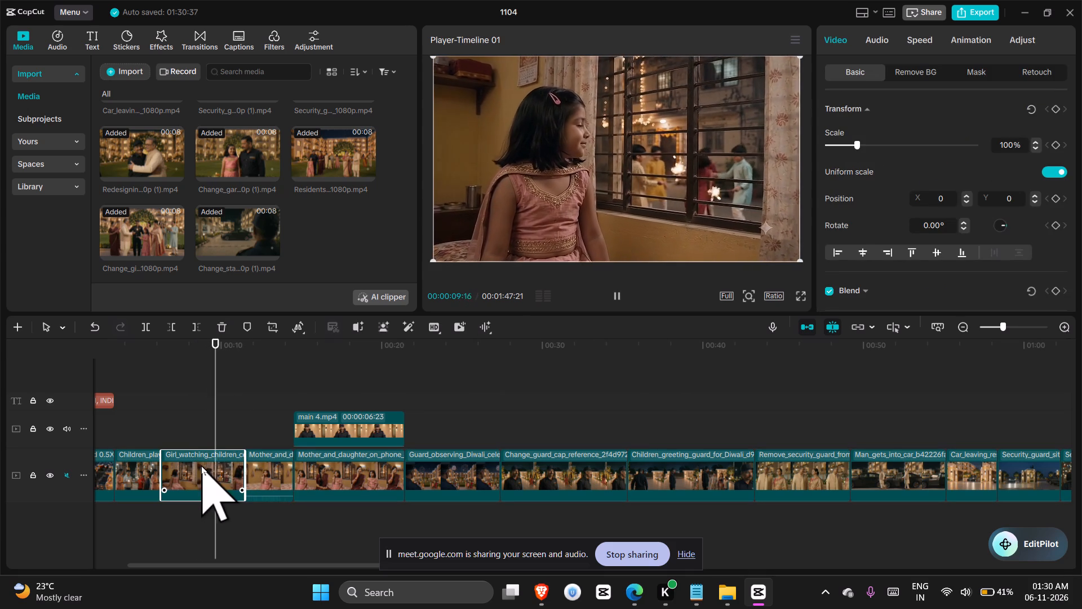
pyautogui.press('space')
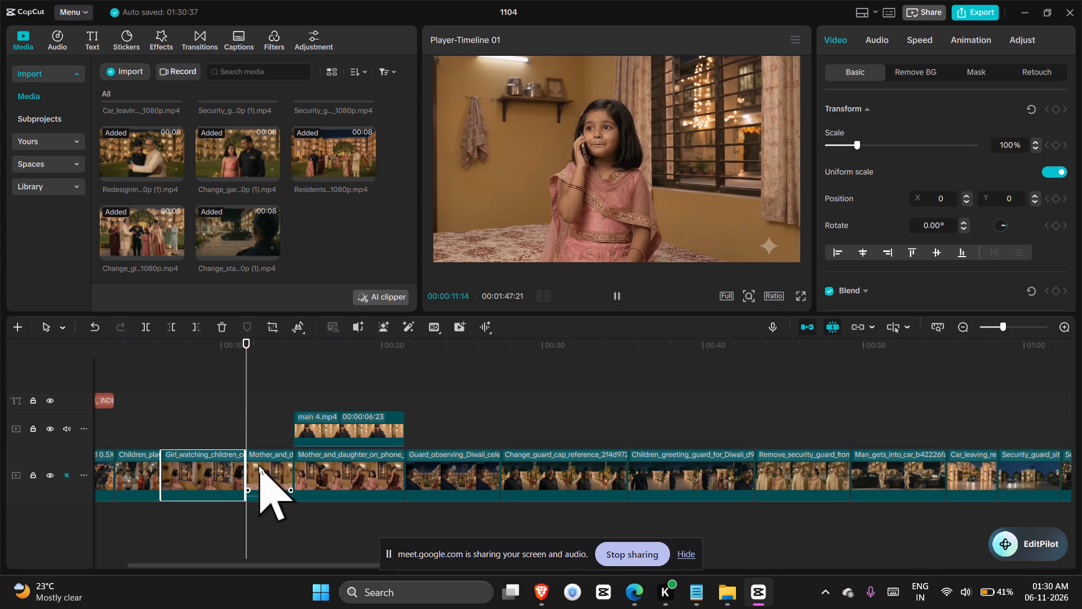
pyautogui.press('space')
pyautogui.press('space')
# Select both mother-and-daughter phone call clips and raise their audio volume together.
pyautogui.click(317, 470)
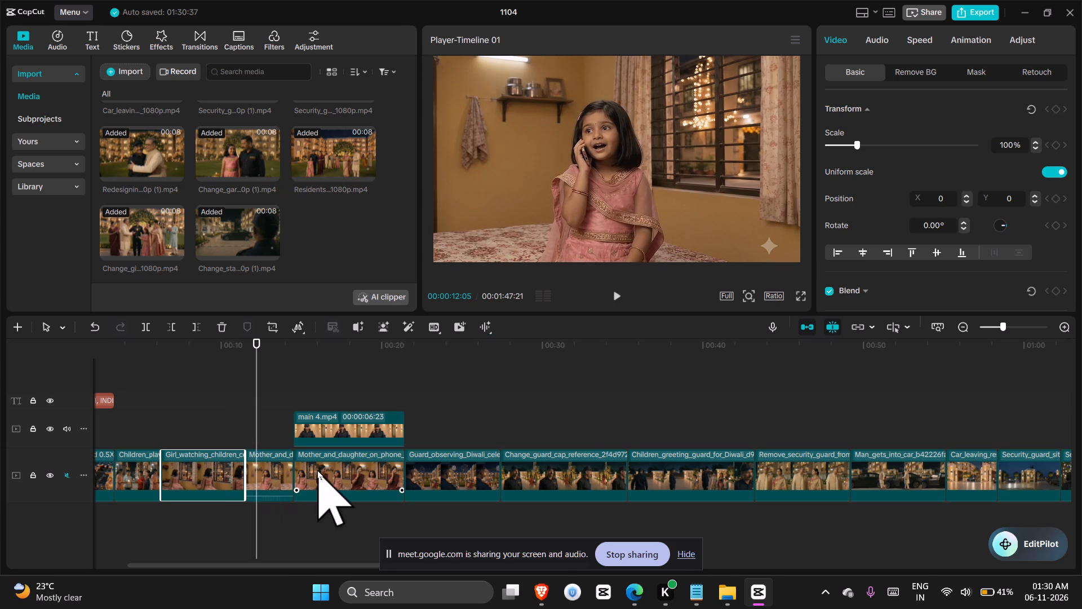
pyautogui.keyDown('ctrl'); pyautogui.click(276, 470); pyautogui.keyUp('ctrl')
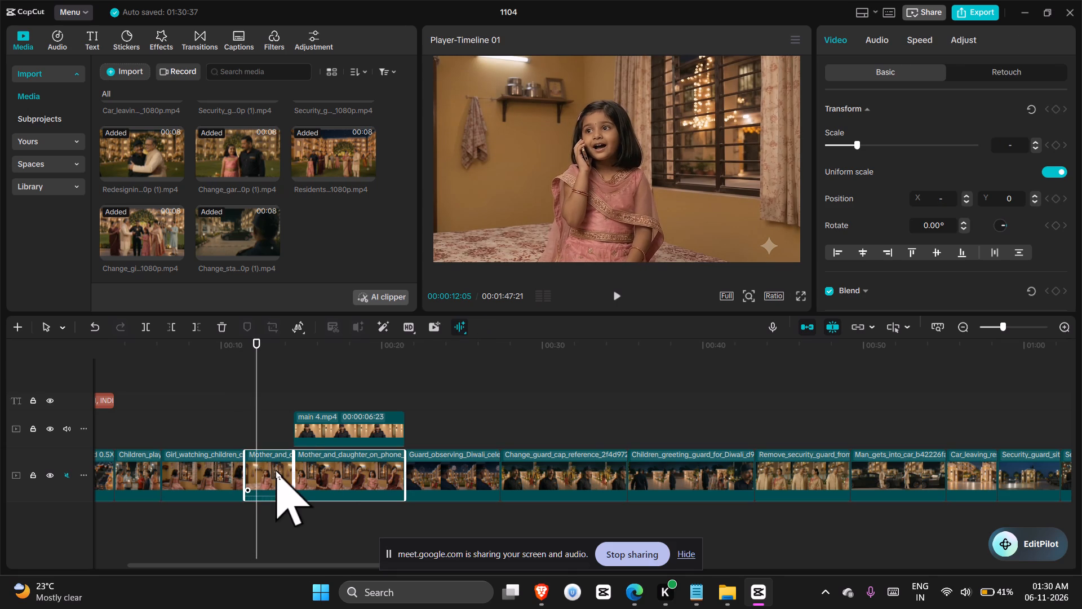
pyautogui.doubleClick(910, 41)
pyautogui.click(879, 42)
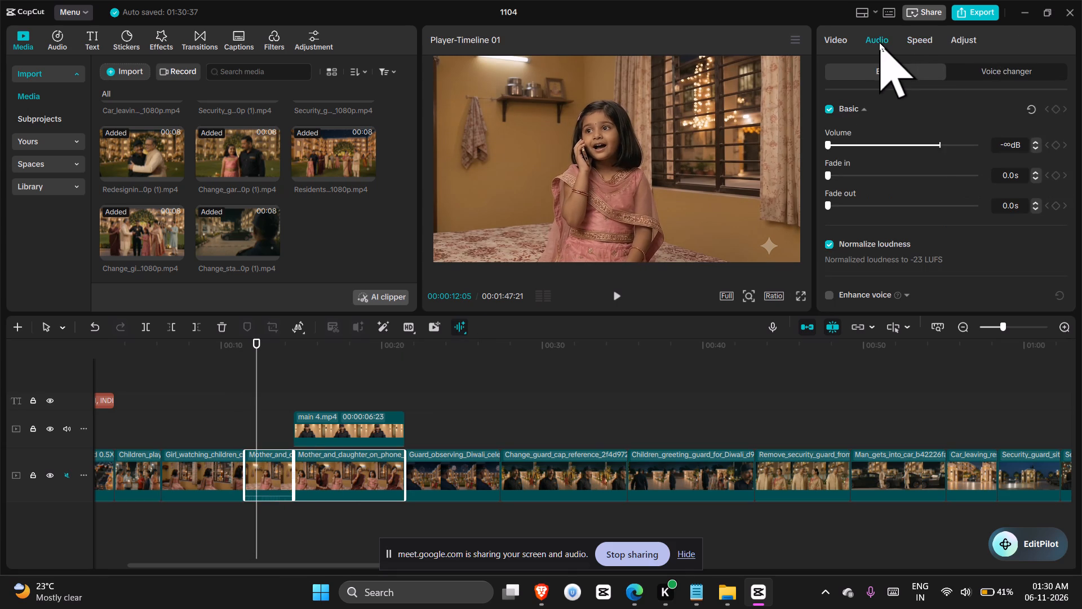
pyautogui.click(936, 142)
pyautogui.click(937, 143)
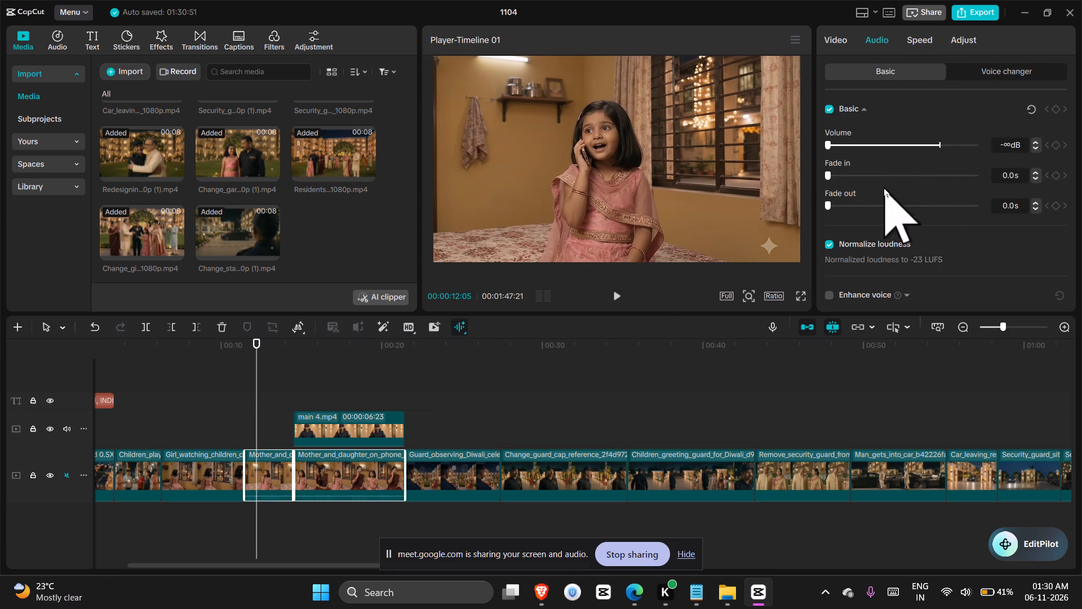
# Restore both selected mother-and-daughter phone clips to 0.0 dB volume and unmute the main video track.
pyautogui.click(941, 150)
pyautogui.tripleClick(941, 150)
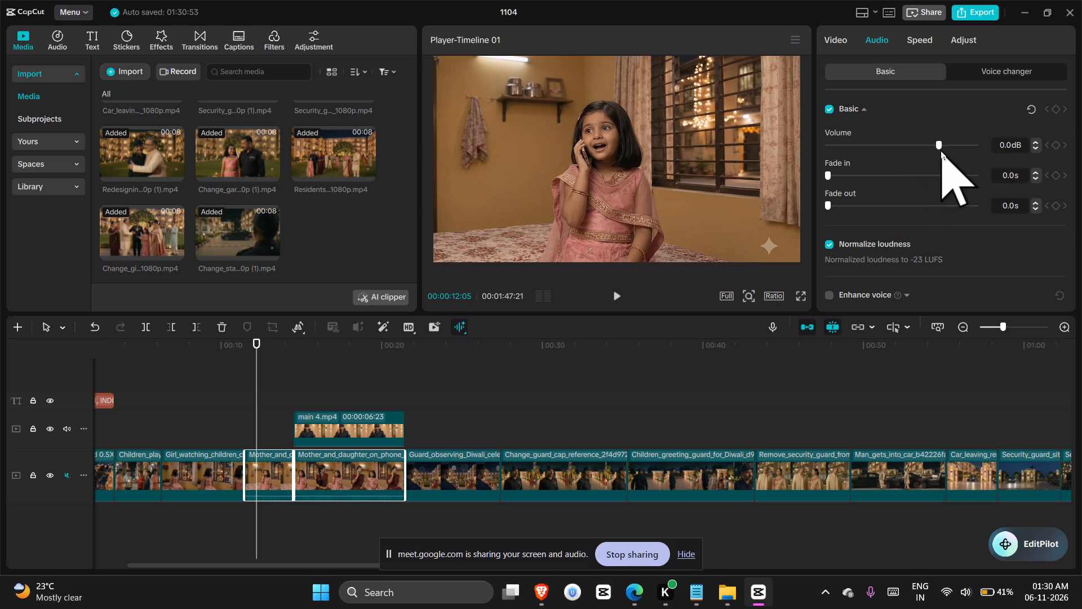
pyautogui.click(941, 150)
pyautogui.click(941, 150)
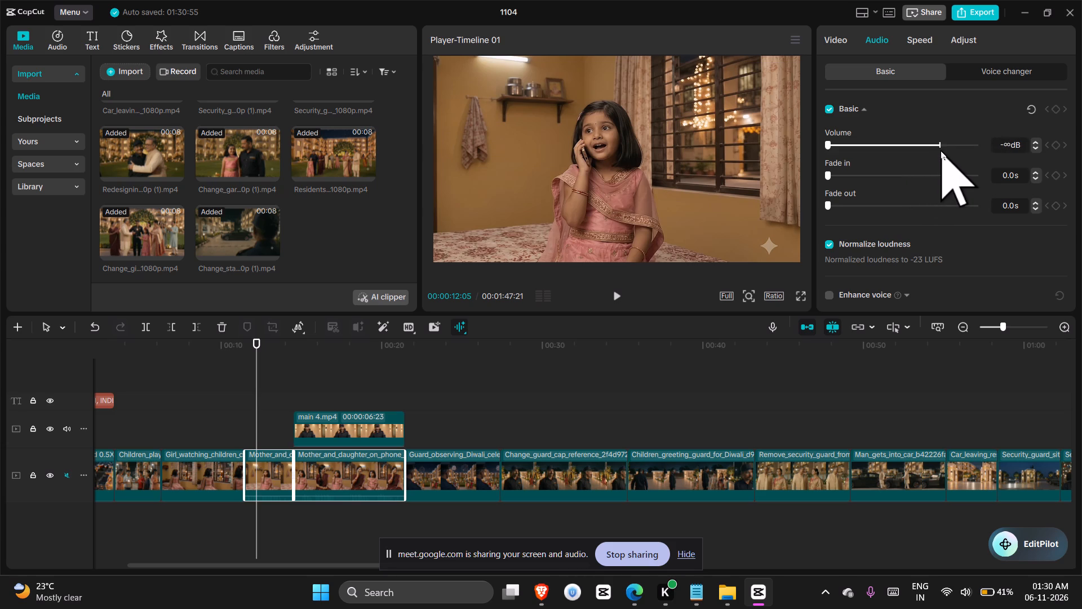
pyautogui.click(941, 149)
pyautogui.doubleClick(941, 149)
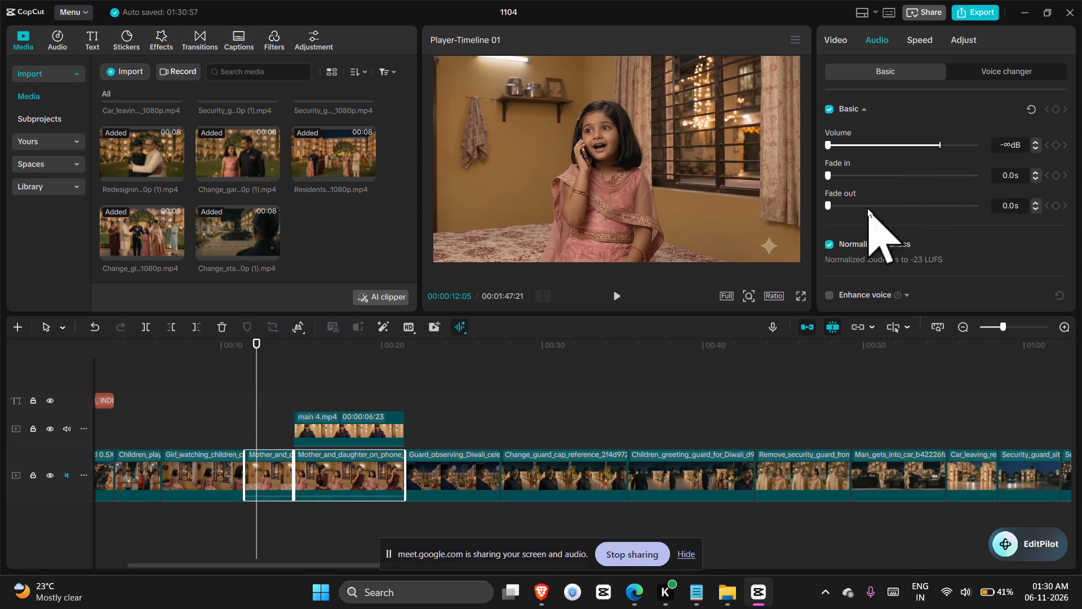
pyautogui.click(67, 477)
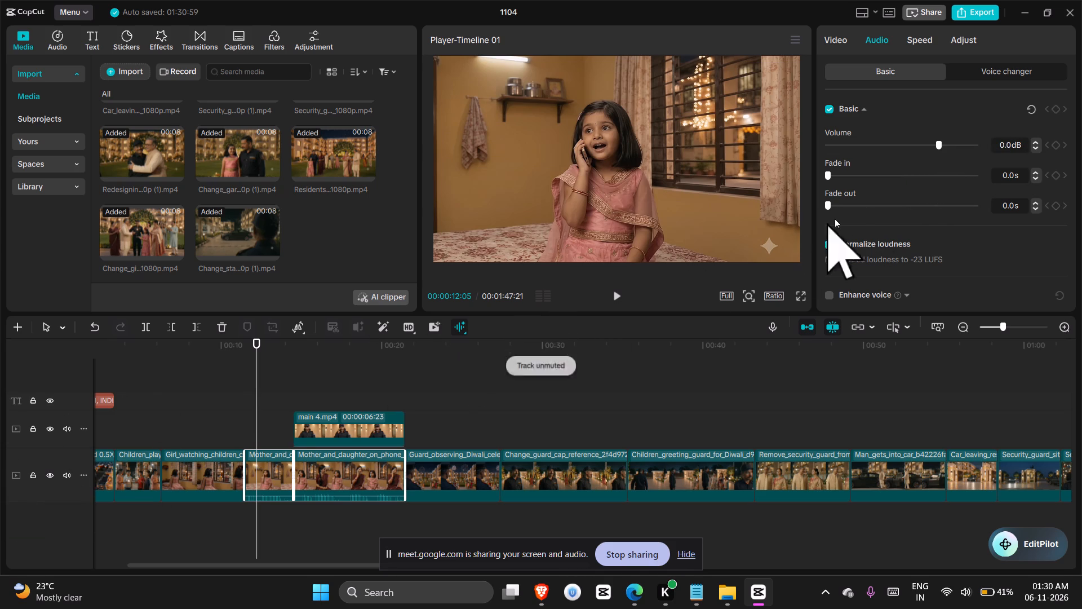
# Play from the start of the phone call into the split-screen part to check the sound.
pyautogui.doubleClick(244, 377)
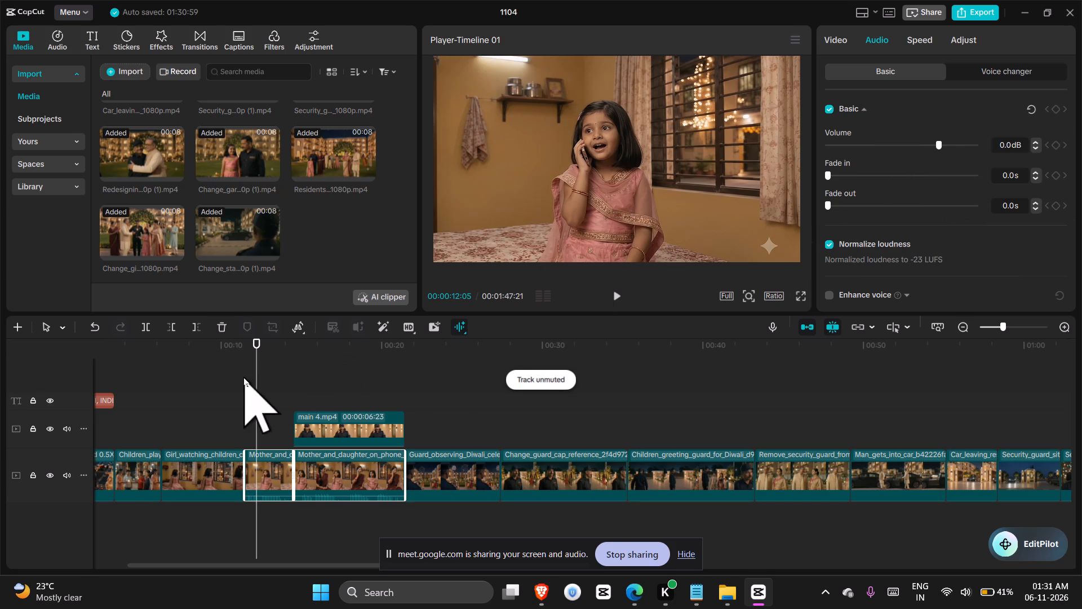
pyautogui.press('space')
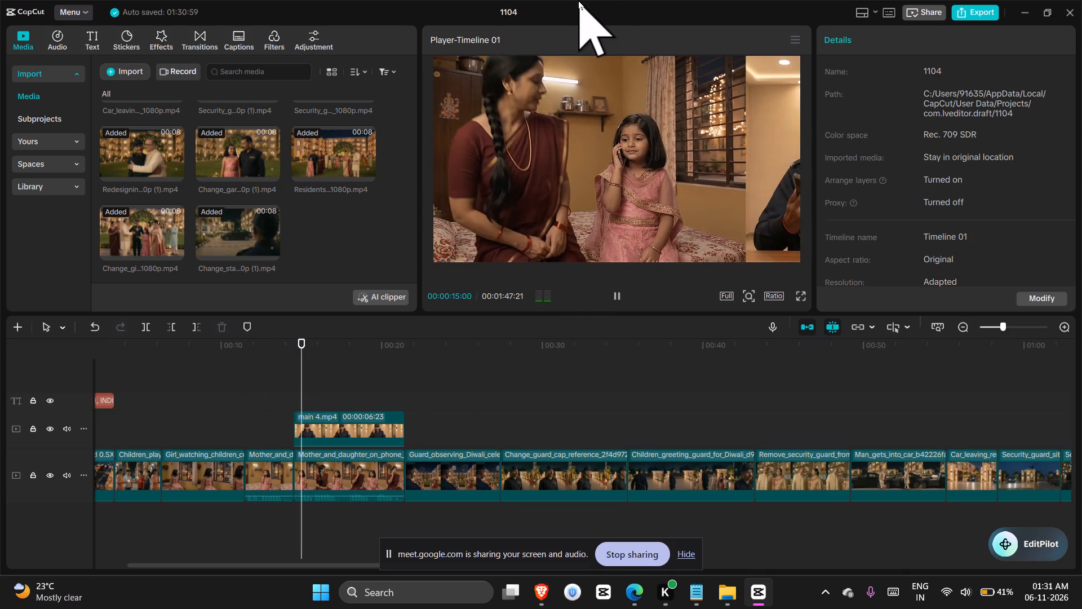
pyautogui.press('space')
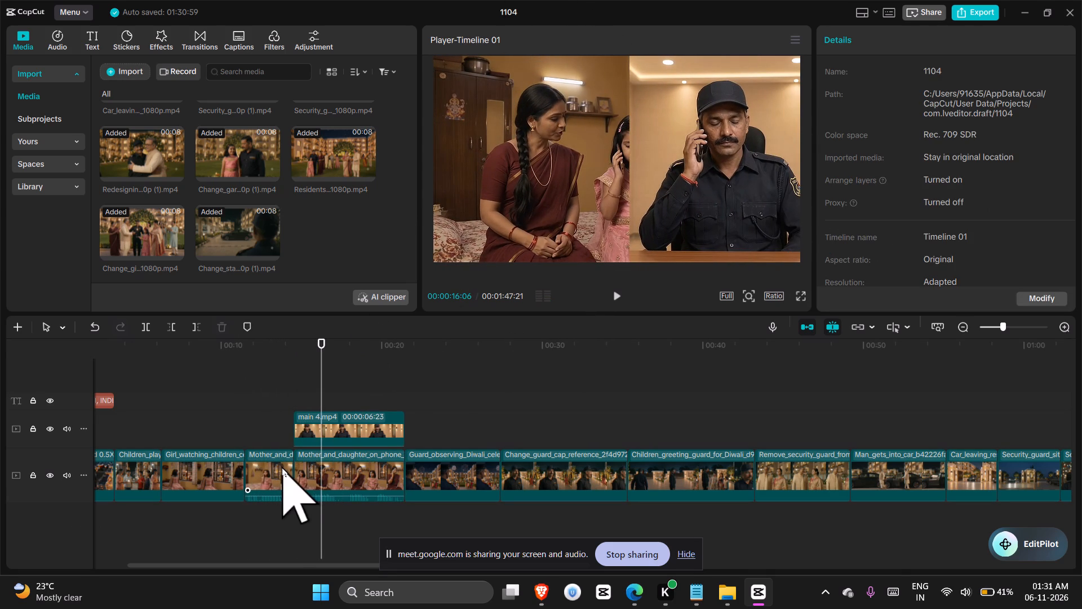
# Trim about 14 frames off the end of the short first mother-and-daughter phone clip.
pyautogui.keyDown('ctrl'); pyautogui.scroll(12, 283, 465); pyautogui.keyUp('ctrl')
pyautogui.keyDown('ctrl'); pyautogui.scroll(5, 239, 456); pyautogui.keyUp('ctrl')
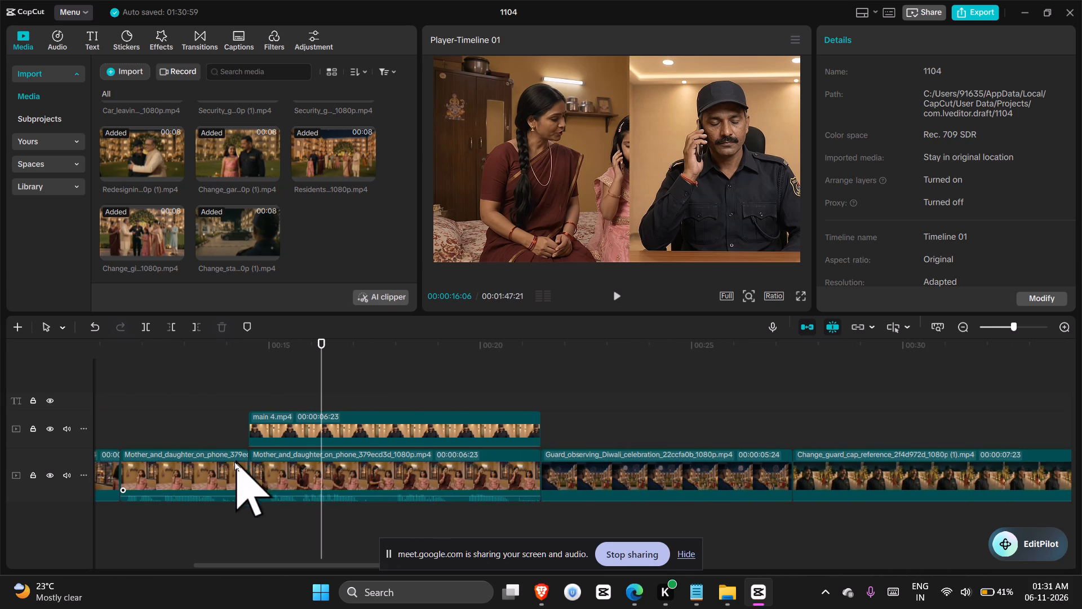
pyautogui.click(228, 473)
pyautogui.moveTo(249, 470); pyautogui.dragTo(238, 470)
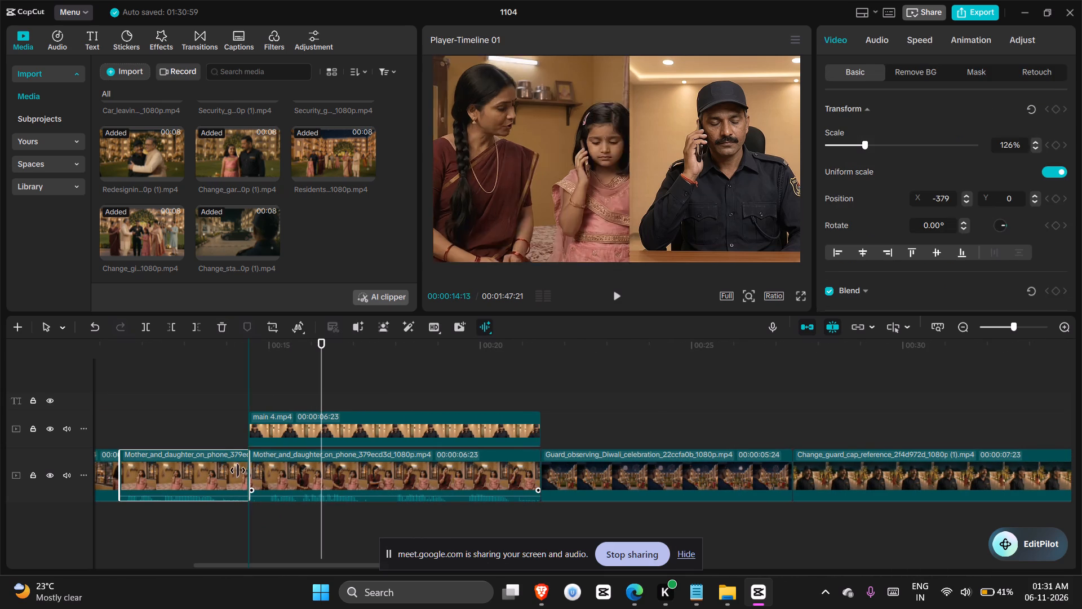
pyautogui.moveTo(238, 470); pyautogui.dragTo(221, 471)
# Play across the trimmed join between the two mother-and-daughter phone clips to check the cut.
pyautogui.click(197, 413)
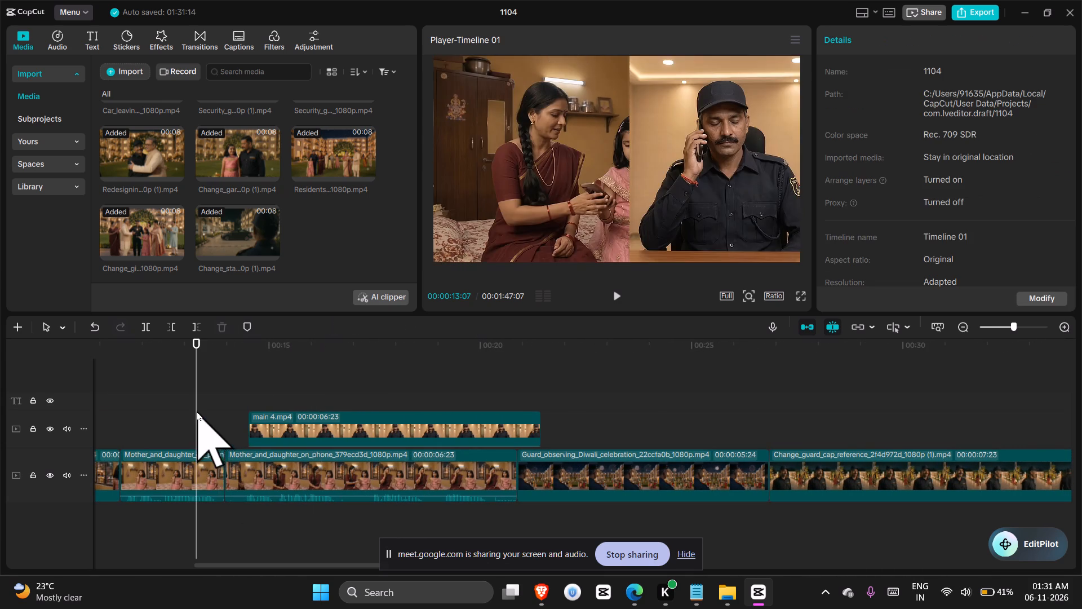
pyautogui.press('space')
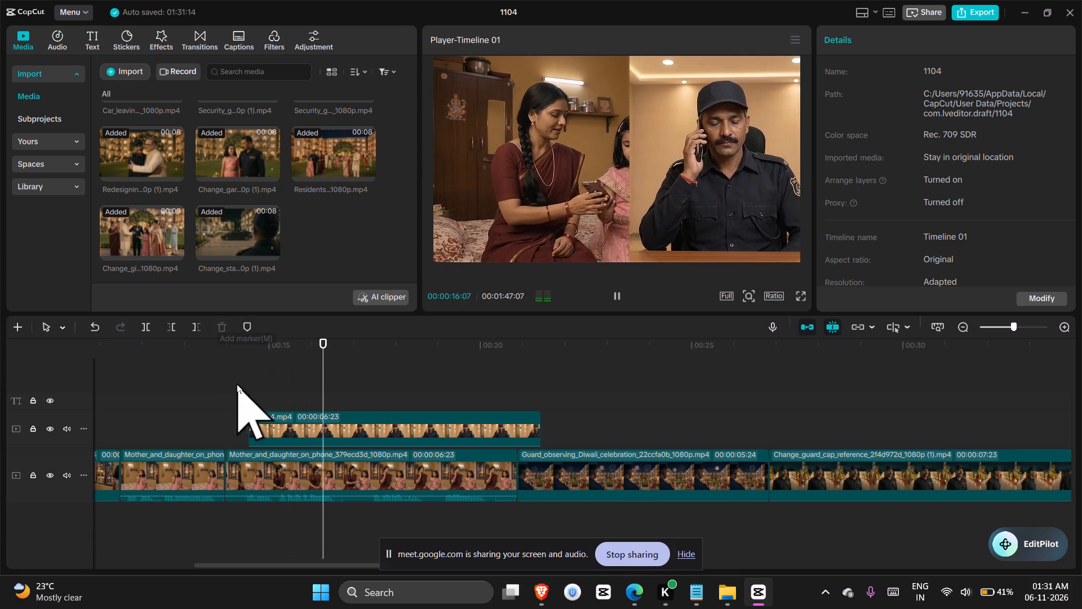
pyautogui.press('space')
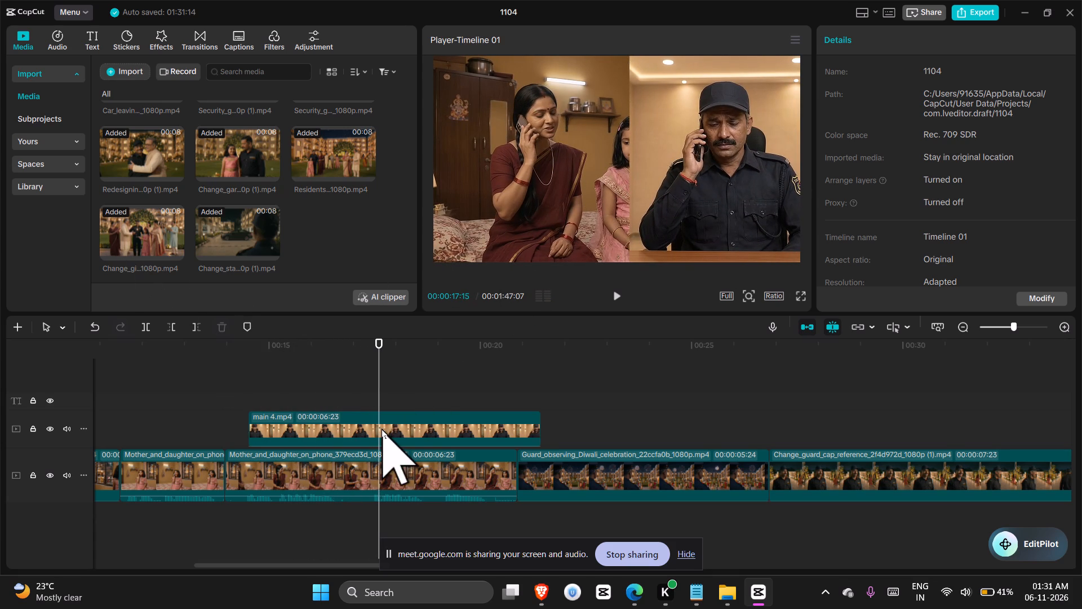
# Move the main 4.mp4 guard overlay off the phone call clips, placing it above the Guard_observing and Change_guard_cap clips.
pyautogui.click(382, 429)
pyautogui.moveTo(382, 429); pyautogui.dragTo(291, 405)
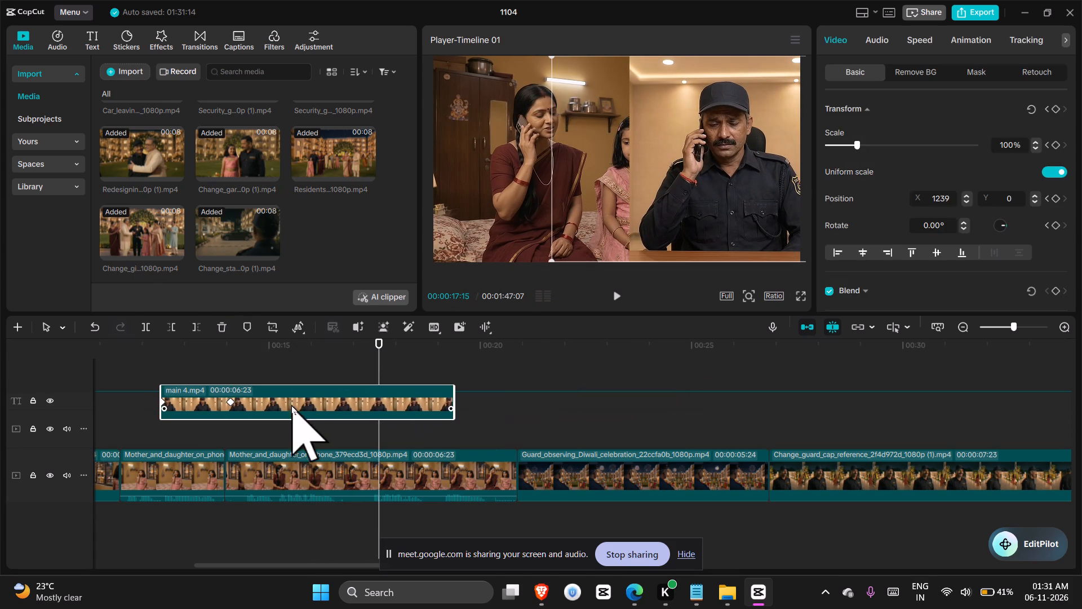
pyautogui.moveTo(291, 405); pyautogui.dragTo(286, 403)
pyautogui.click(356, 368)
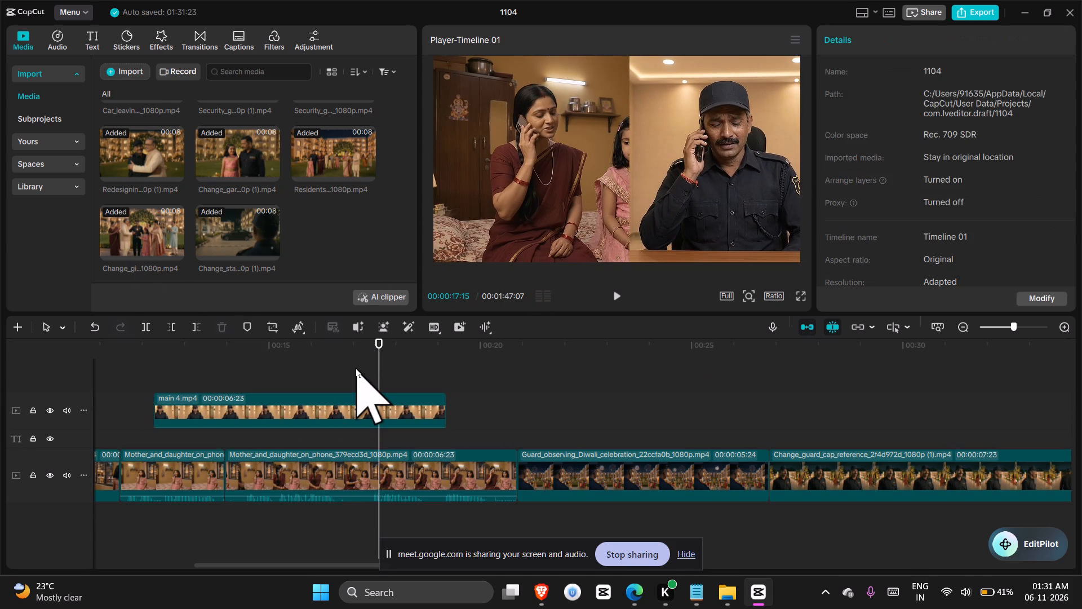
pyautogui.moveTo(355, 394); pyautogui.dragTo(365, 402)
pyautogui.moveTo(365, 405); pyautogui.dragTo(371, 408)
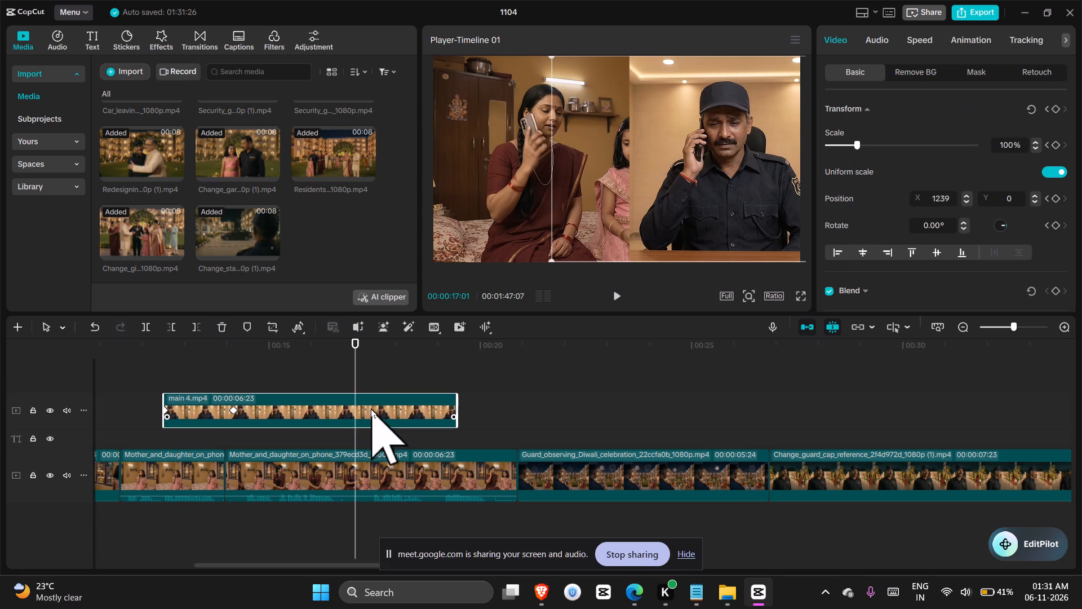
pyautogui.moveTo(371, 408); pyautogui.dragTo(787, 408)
# Play both mother-and-daughter phone clips without the guard overlay, from 12 seconds to about 20 seconds.
pyautogui.moveTo(280, 392); pyautogui.dragTo(240, 390)
pyautogui.click(143, 391)
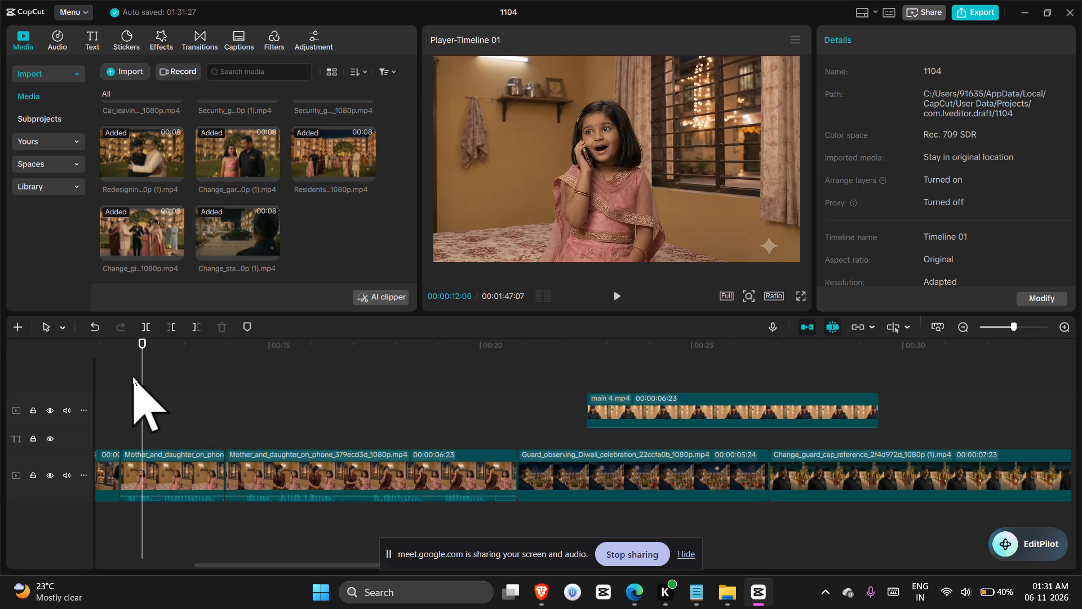
pyautogui.press('space')
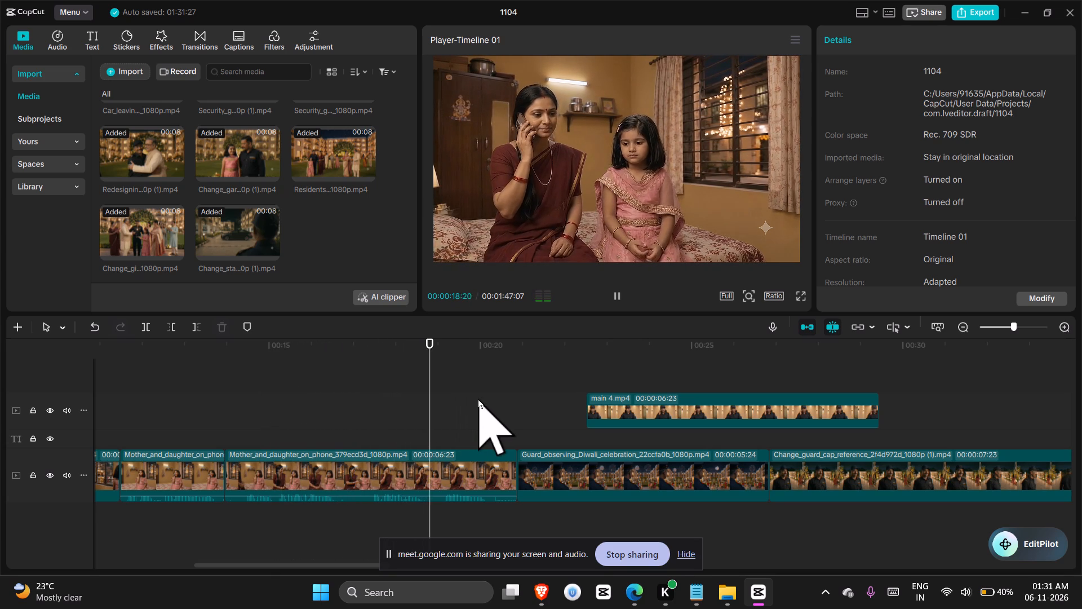
pyautogui.press('space')
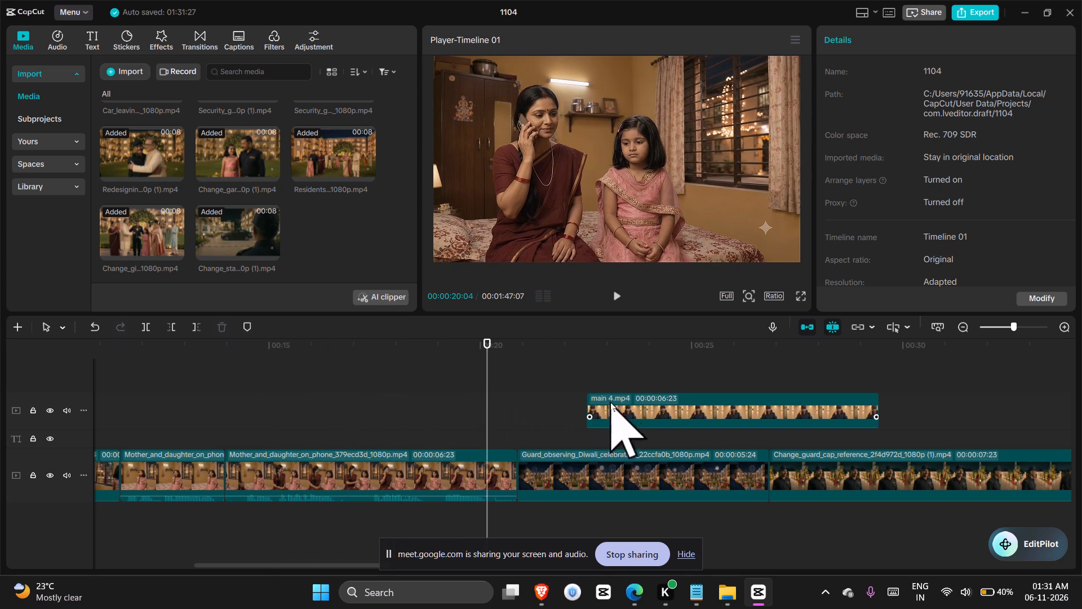
# Insert main 4.mp4 into the main track between the second mother-and-daughter phone clip and the Guard_observing clip, then preview the join.
pyautogui.moveTo(651, 410); pyautogui.dragTo(570, 470)
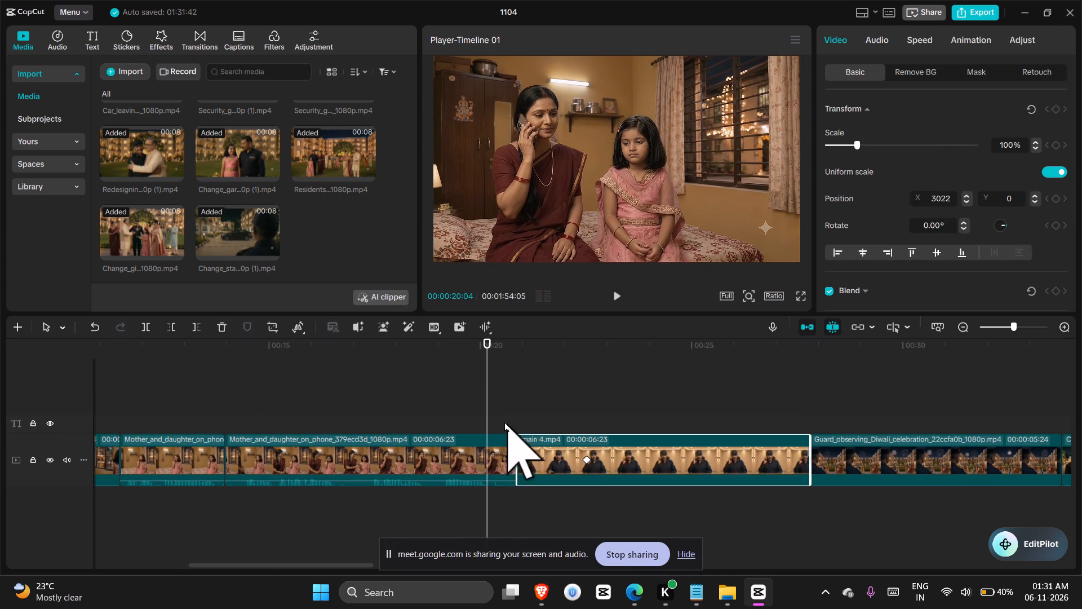
pyautogui.click(508, 411)
pyautogui.press('space')
pyautogui.press('space')
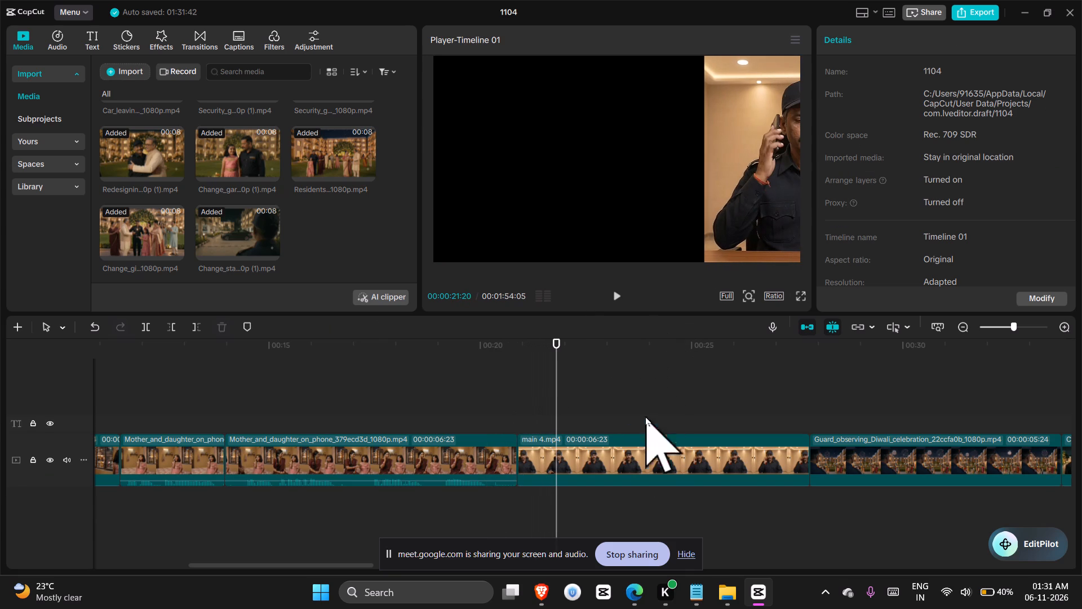
# Delete both slide-in keyframes from the main 4.mp4 guard clip.
pyautogui.click(636, 453)
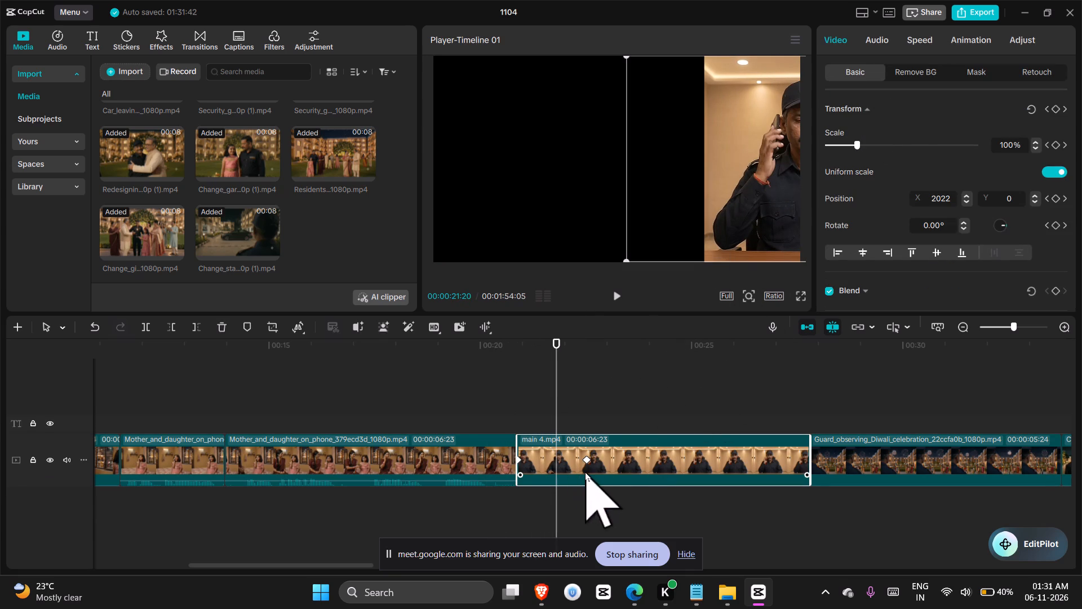
pyautogui.click(588, 460)
pyautogui.press('Delete')
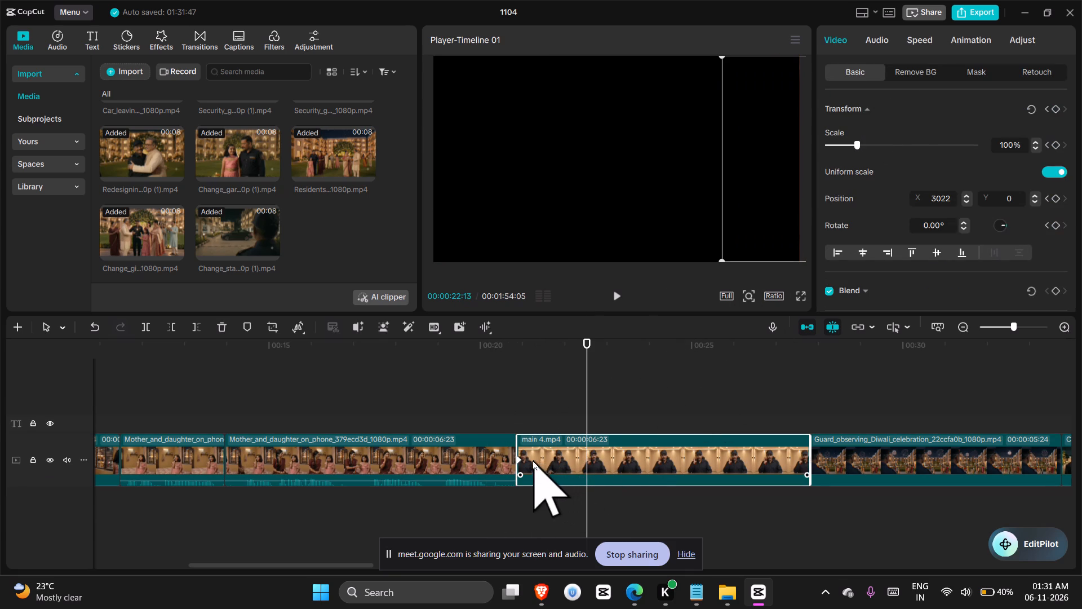
pyautogui.click(521, 460)
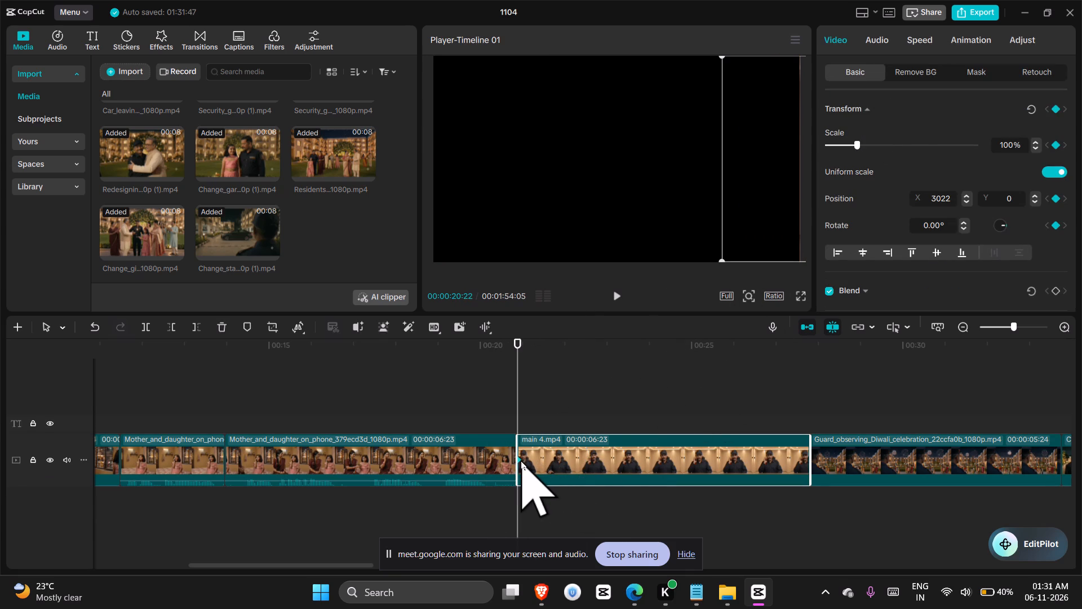
pyautogui.press('Delete')
# Reposition the main 4.mp4 picture in the frame at X 482, Y 0, bringing the guard on the phone into view.
pyautogui.click(546, 394)
pyautogui.moveTo(547, 394); pyautogui.dragTo(624, 396)
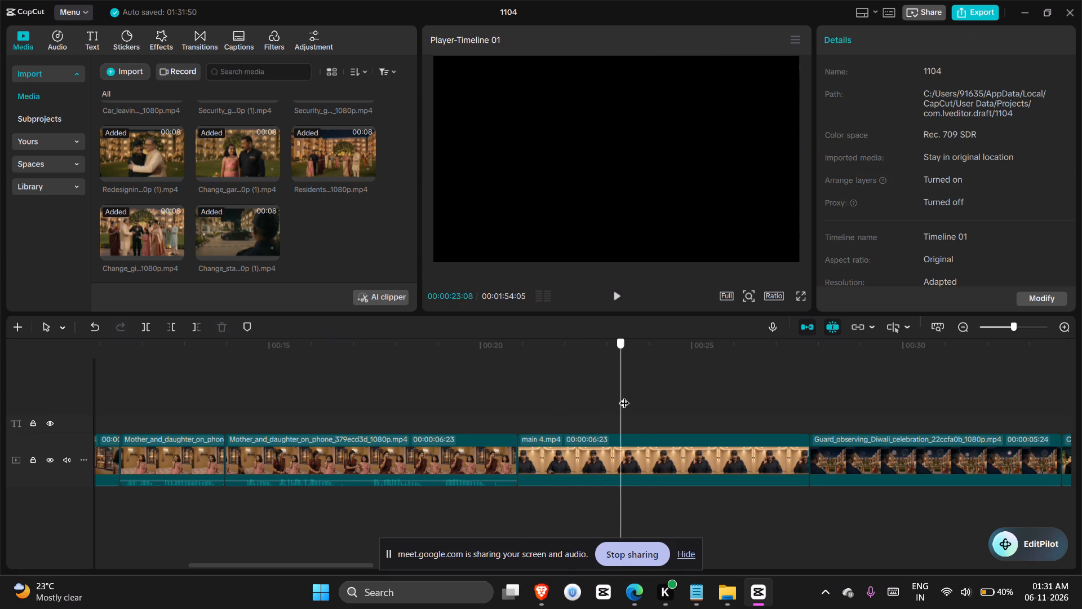
pyautogui.moveTo(624, 396); pyautogui.dragTo(707, 397)
pyautogui.press('space')
pyautogui.click(704, 459)
pyautogui.press('space')
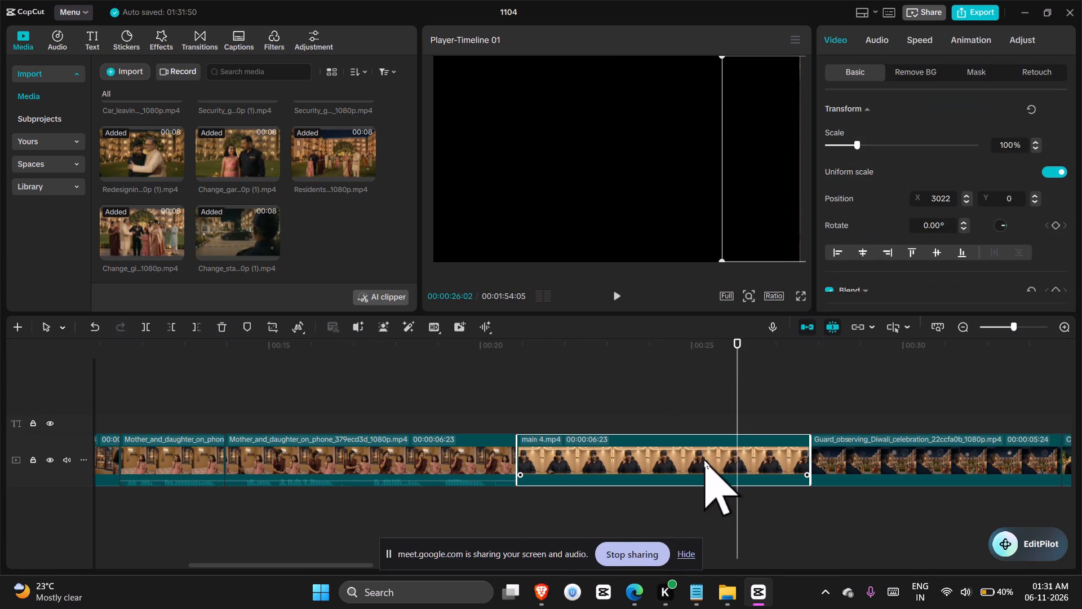
pyautogui.moveTo(749, 226); pyautogui.dragTo(507, 228)
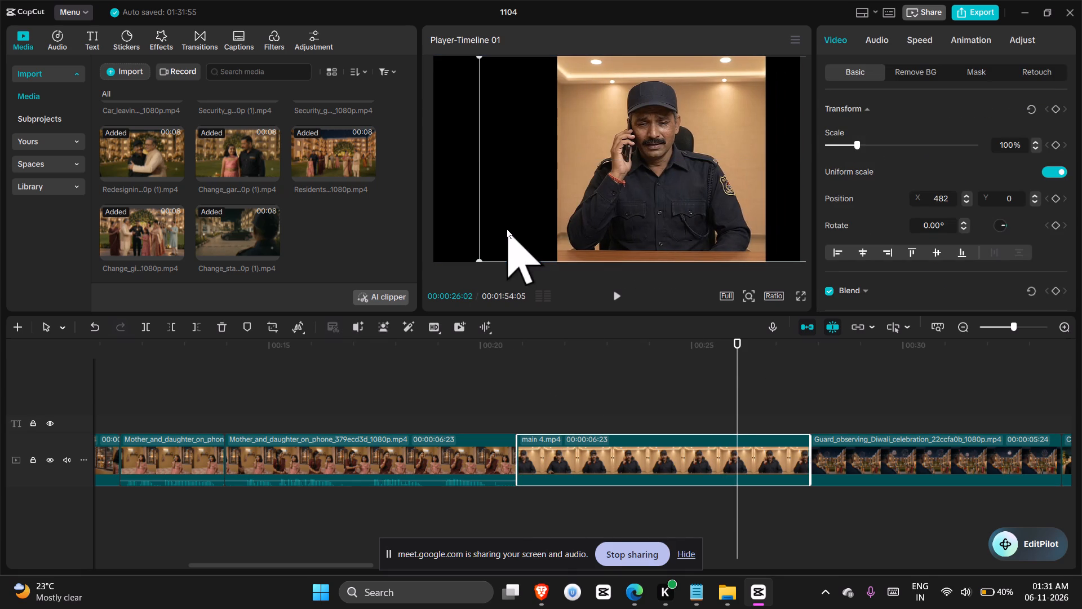
# Switch to the Brave browser.
pyautogui.hotkey('alt', 'Tab')
pyautogui.hotkey('alt', 'Tab')
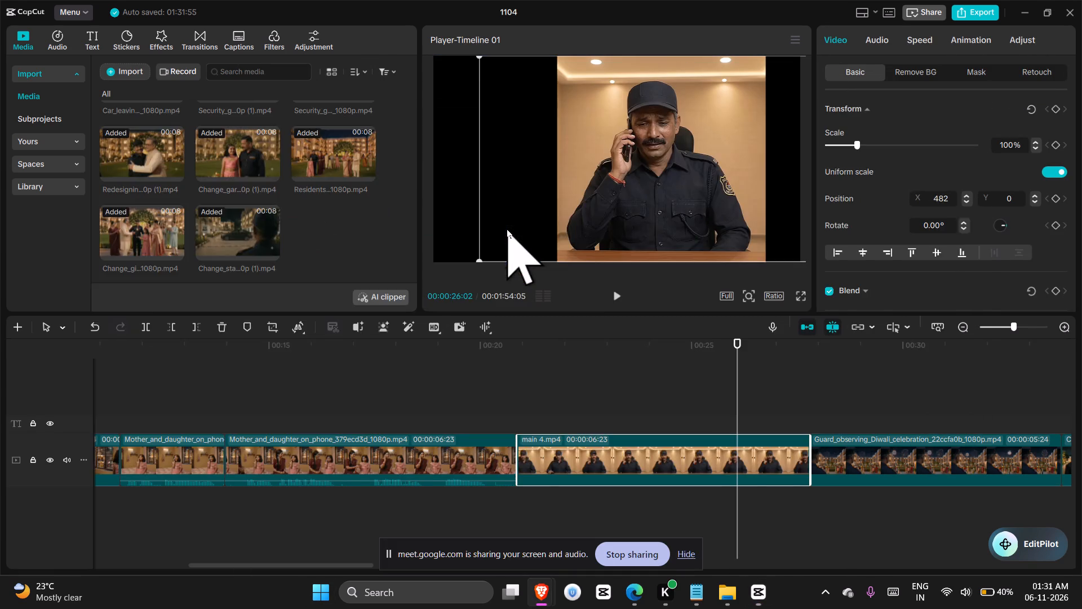
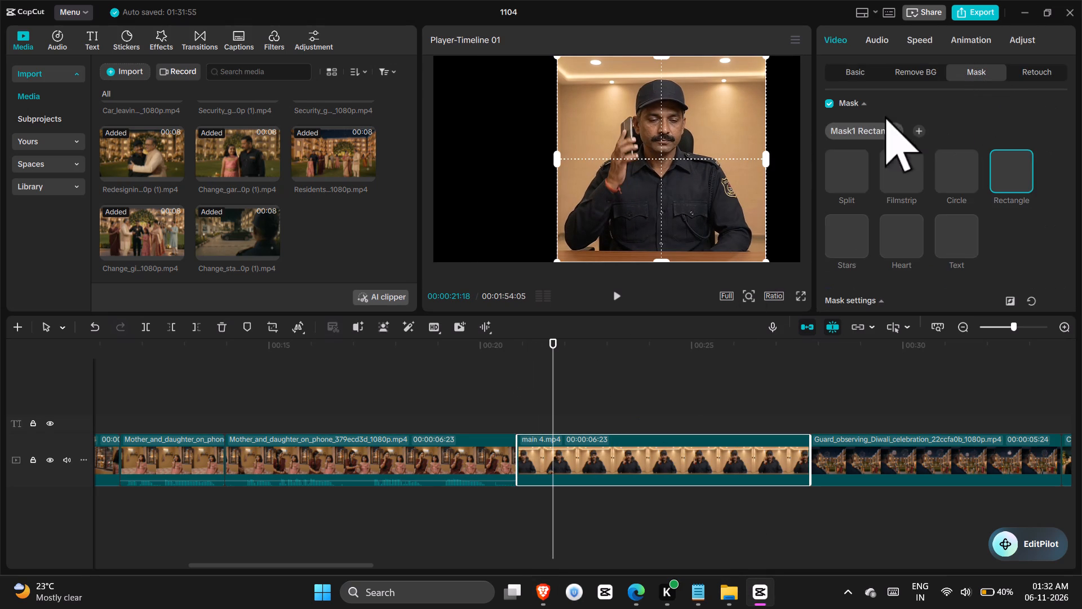
# Turn off the rectangle mask on the main 4.mp4 clip.
pyautogui.click(831, 104)
pyautogui.click(831, 103)
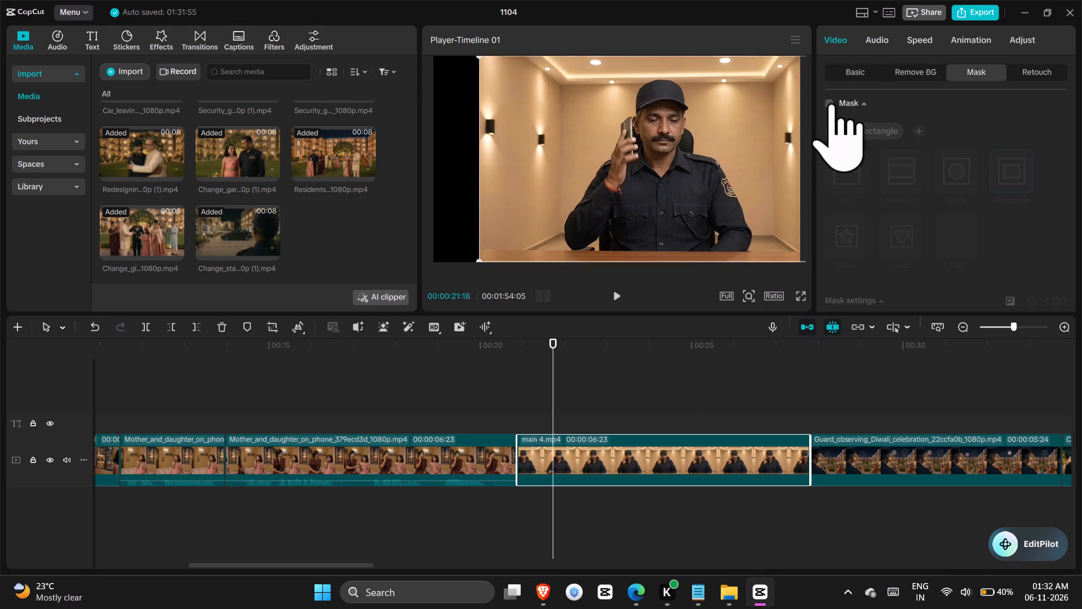
# Recentre the main 4.mp4 picture in the frame at X 0, Y 0.
pyautogui.click(845, 74)
pyautogui.moveTo(650, 138); pyautogui.dragTo(608, 137)
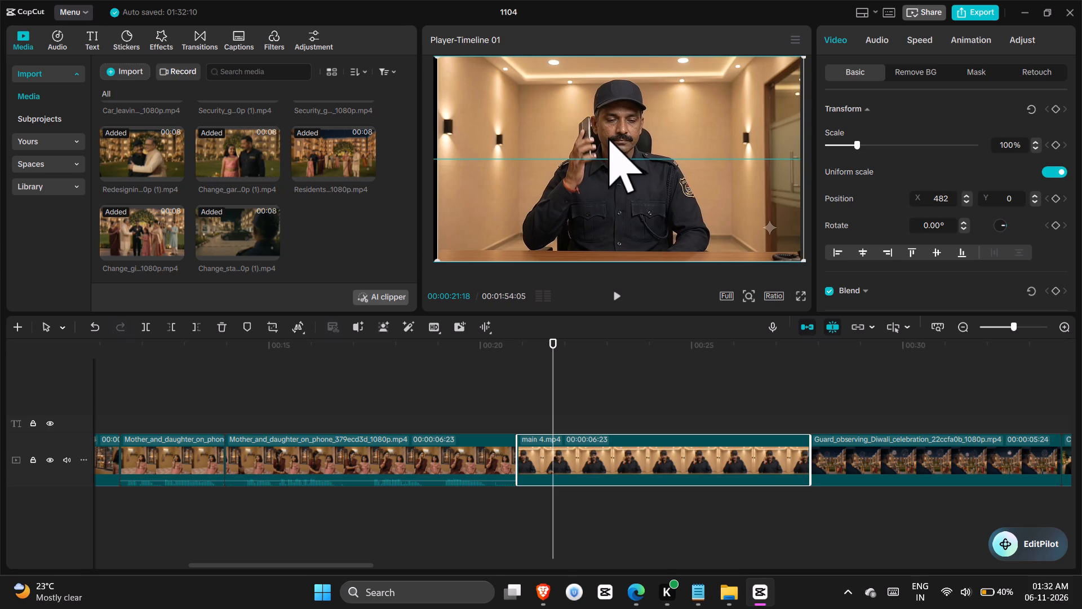
pyautogui.moveTo(608, 137); pyautogui.dragTo(605, 136)
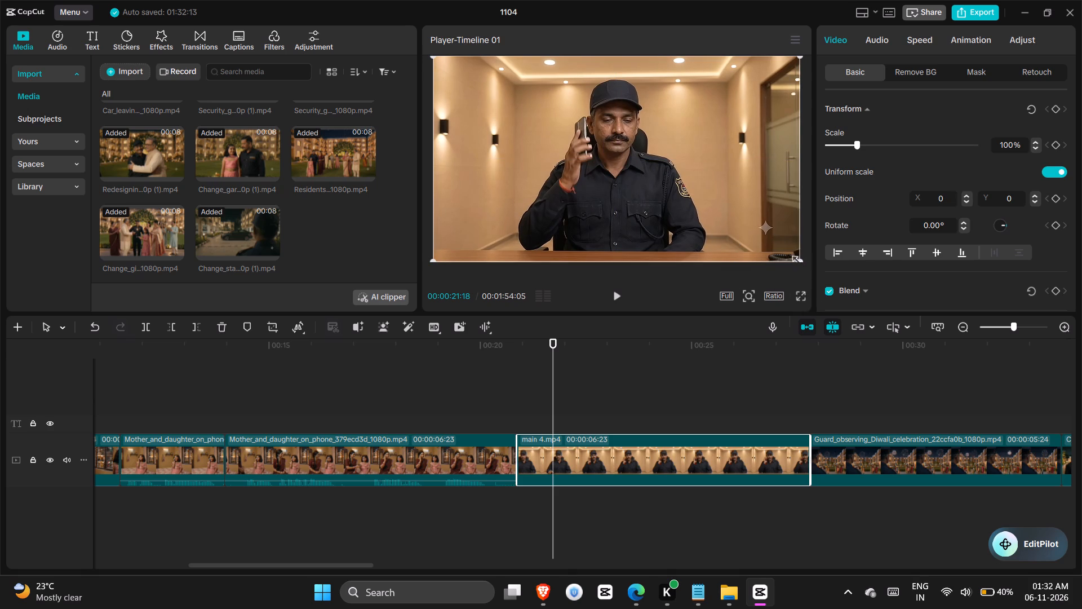
# Preview the main 4.mp4 guard clip and extend its end to a duration of 00:00:07:16.
pyautogui.click(516, 381)
pyautogui.press('space')
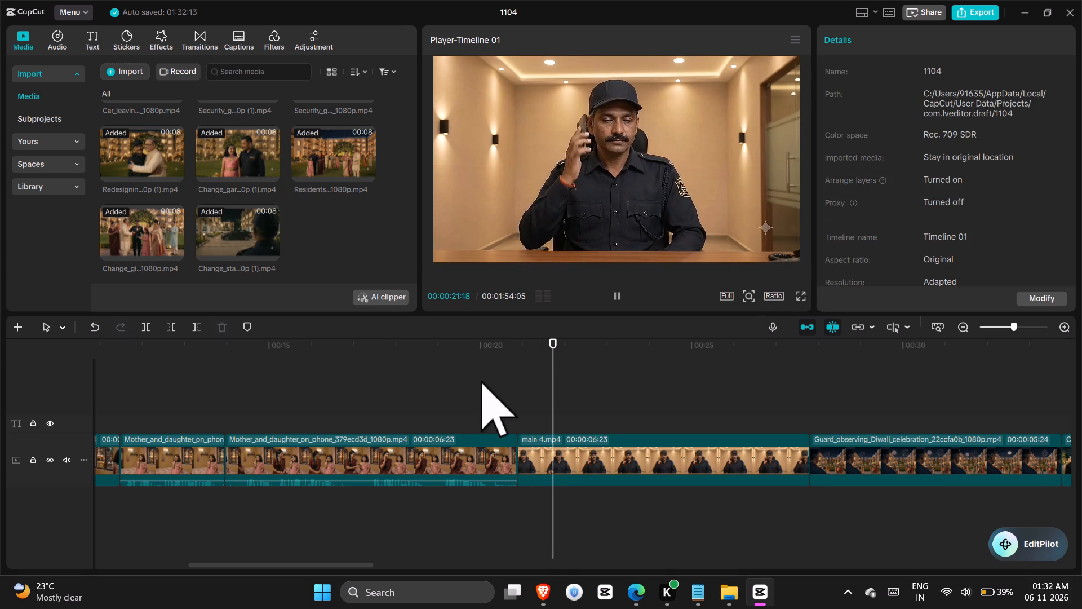
pyautogui.click(481, 380)
pyautogui.press('space')
pyautogui.press('space')
pyautogui.click(552, 397)
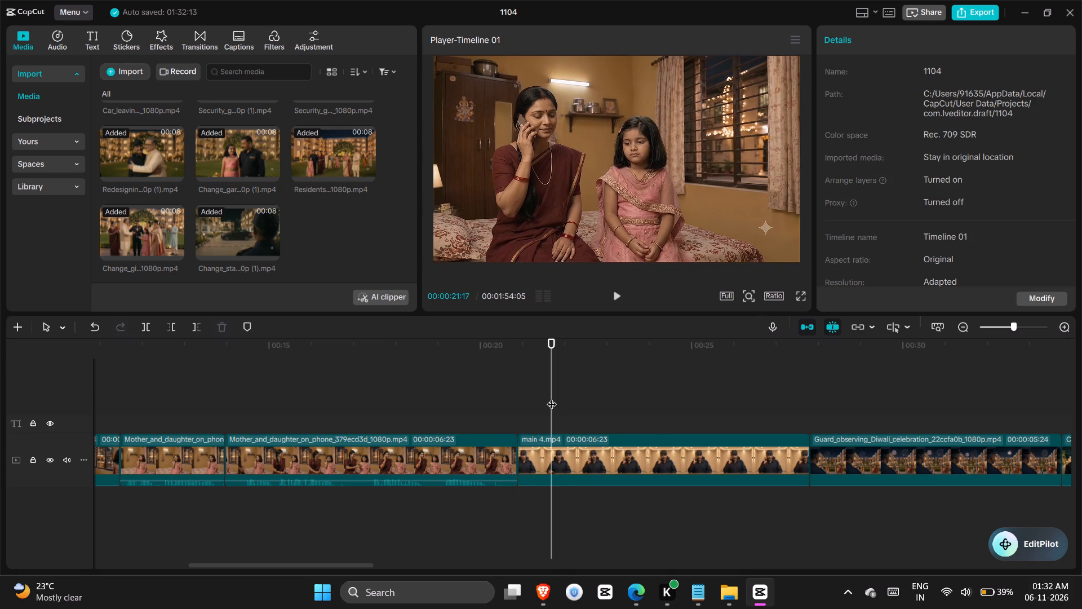
pyautogui.press('space')
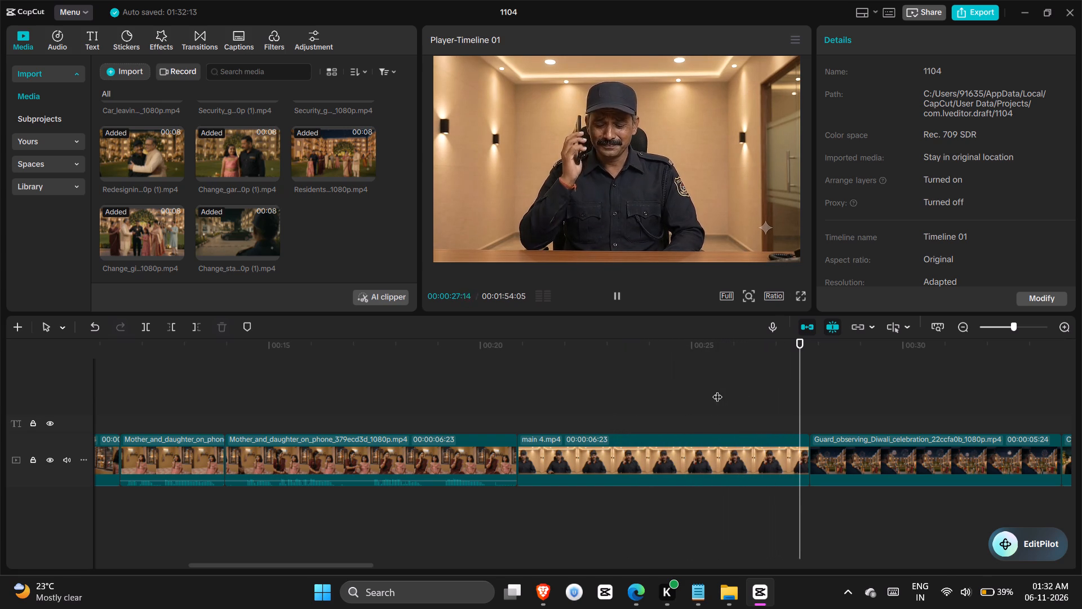
pyautogui.click(750, 392)
pyautogui.click(750, 392)
pyautogui.doubleClick(747, 392)
pyautogui.click(775, 442)
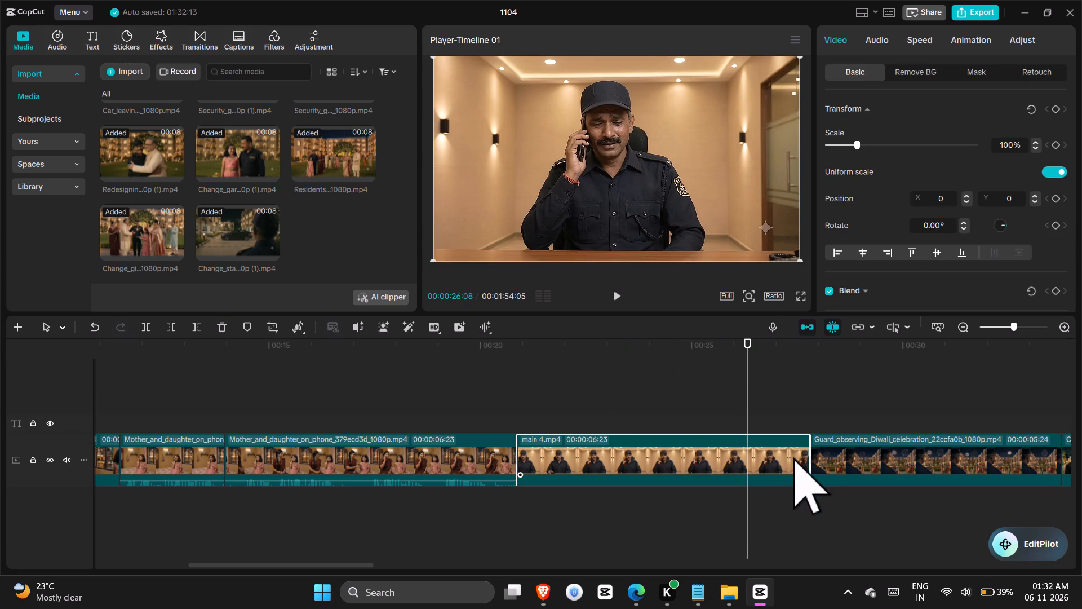
pyautogui.moveTo(810, 461); pyautogui.dragTo(936, 458)
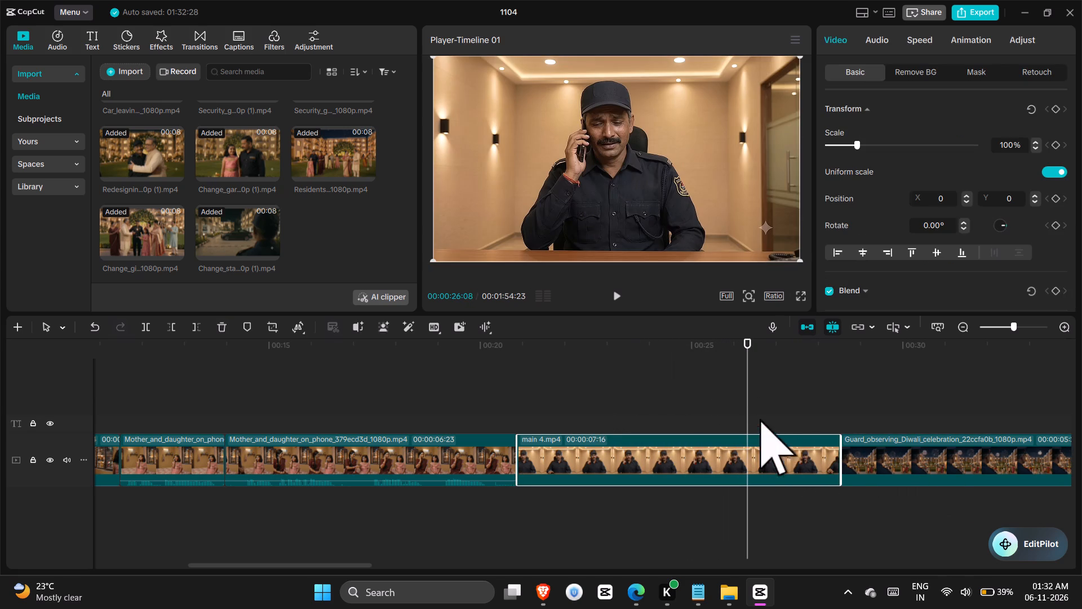
# Split main 4.mp4 at 00:00:26:08 and delete the first part, keeping the 00:00:02:05 ending before the Guard_observing clip.
pyautogui.click(755, 455)
pyautogui.hotkey('ctrl', 'b')
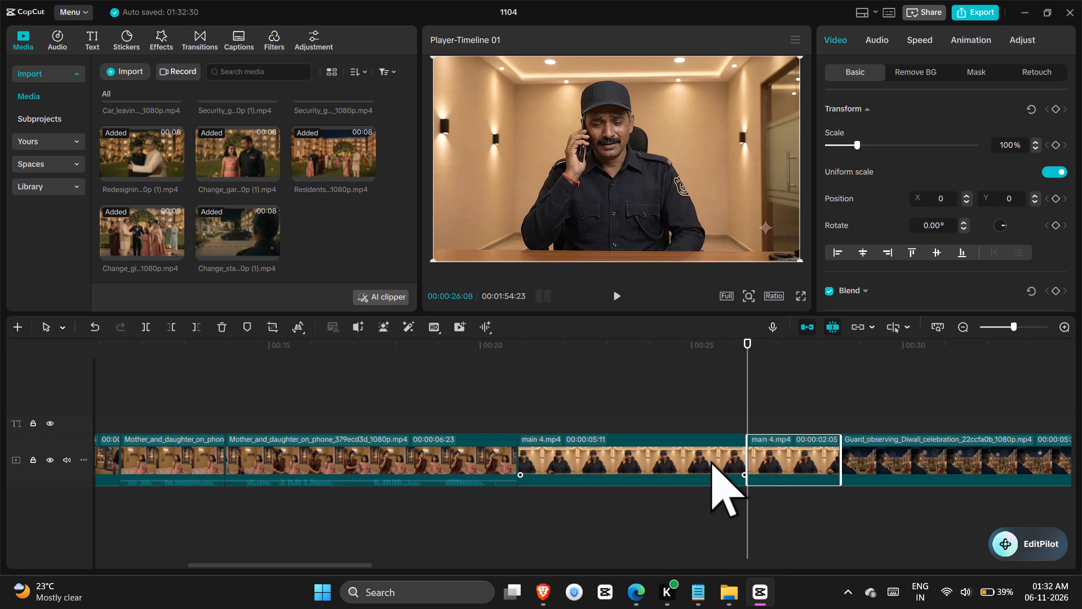
pyautogui.tripleClick(711, 461)
pyautogui.press('Delete')
pyautogui.moveTo(590, 444); pyautogui.dragTo(509, 417)
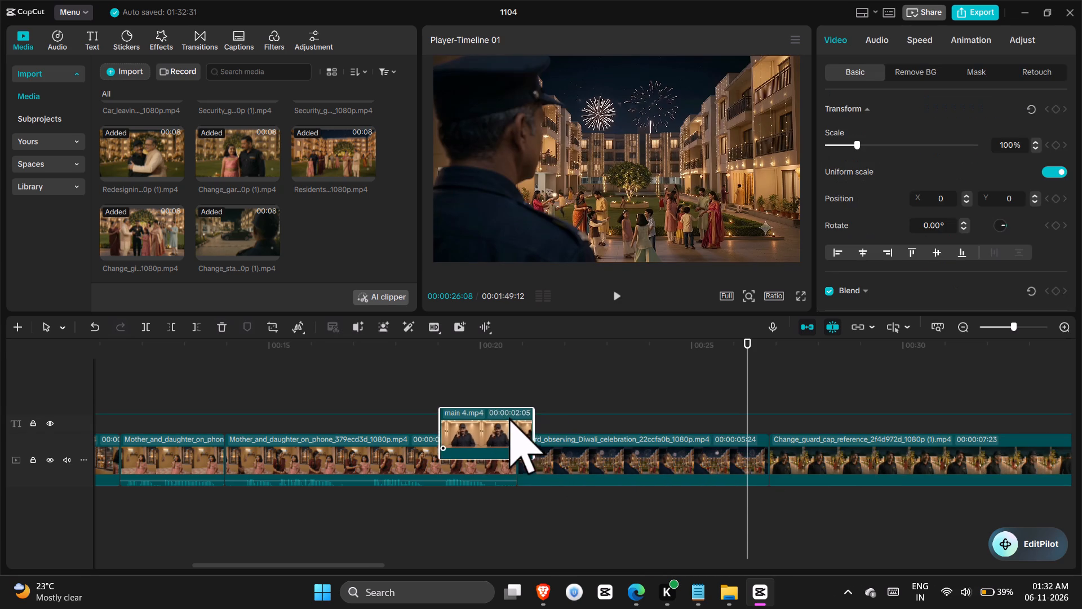
pyautogui.moveTo(509, 417); pyautogui.dragTo(565, 446)
# Play the join after main 4.mp4 and trim about 2 seconds off the start of the Guard_observing clip.
pyautogui.doubleClick(485, 396)
pyautogui.press('space')
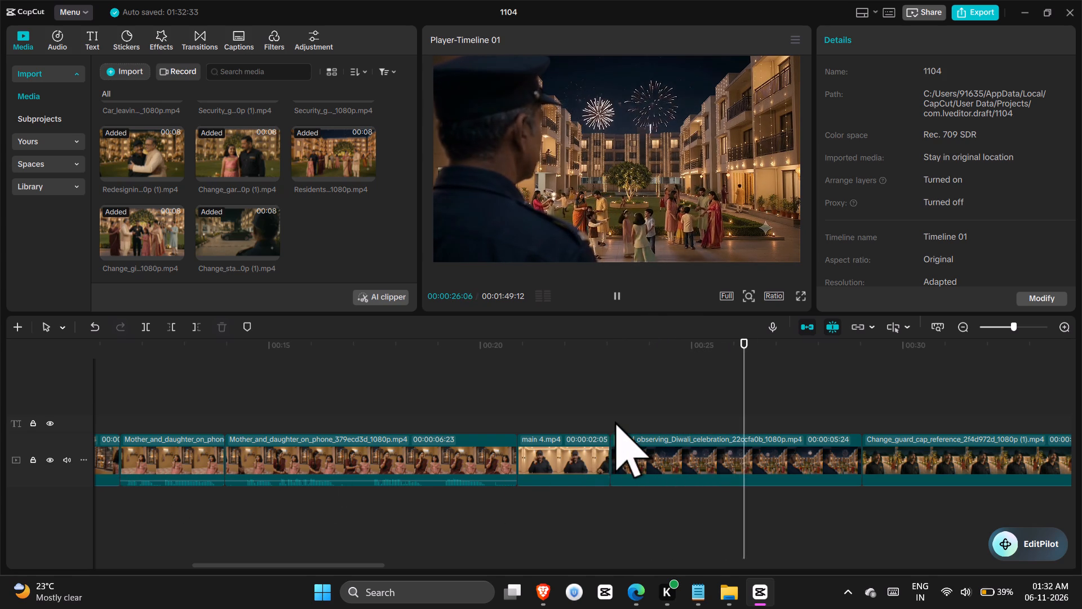
pyautogui.hscroll(-1, 614, 421)
pyautogui.click(584, 413)
pyautogui.press('space')
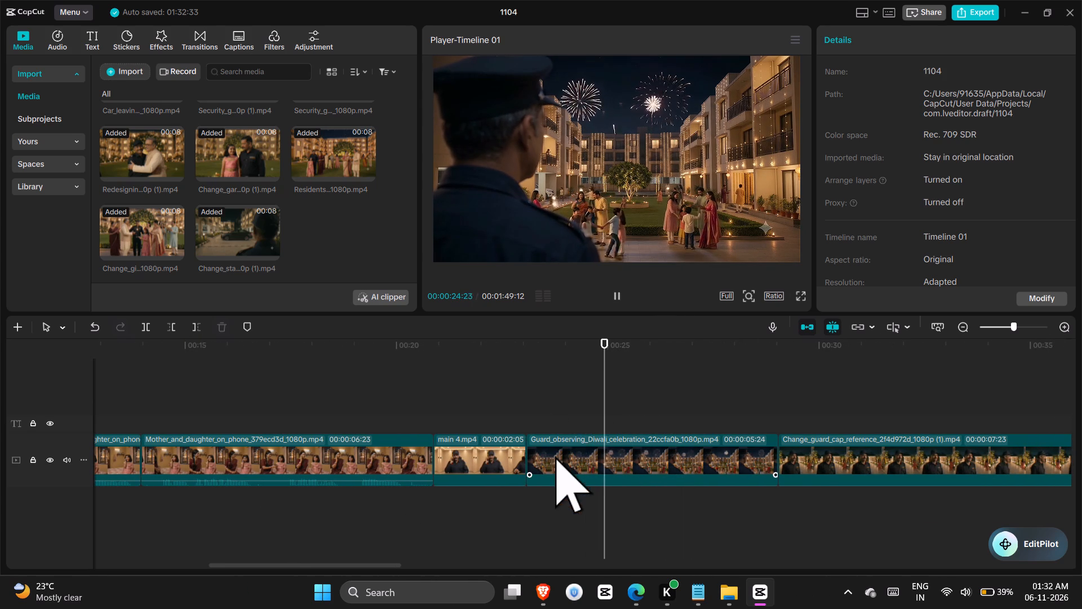
pyautogui.click(555, 456)
pyautogui.press('space')
pyautogui.moveTo(529, 452); pyautogui.dragTo(623, 452)
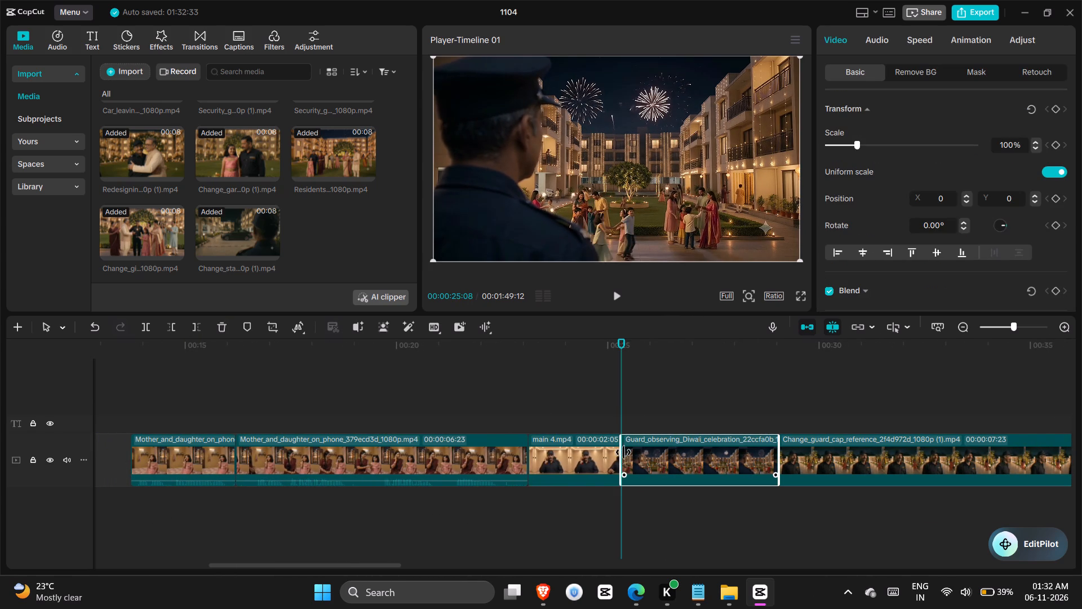
pyautogui.moveTo(623, 452); pyautogui.dragTo(624, 452)
# Play back the sequence from main 4.mp4 through the Guard_observing and Change_guard_cap clips to check the pacing.
pyautogui.doubleClick(507, 401)
pyautogui.press('space')
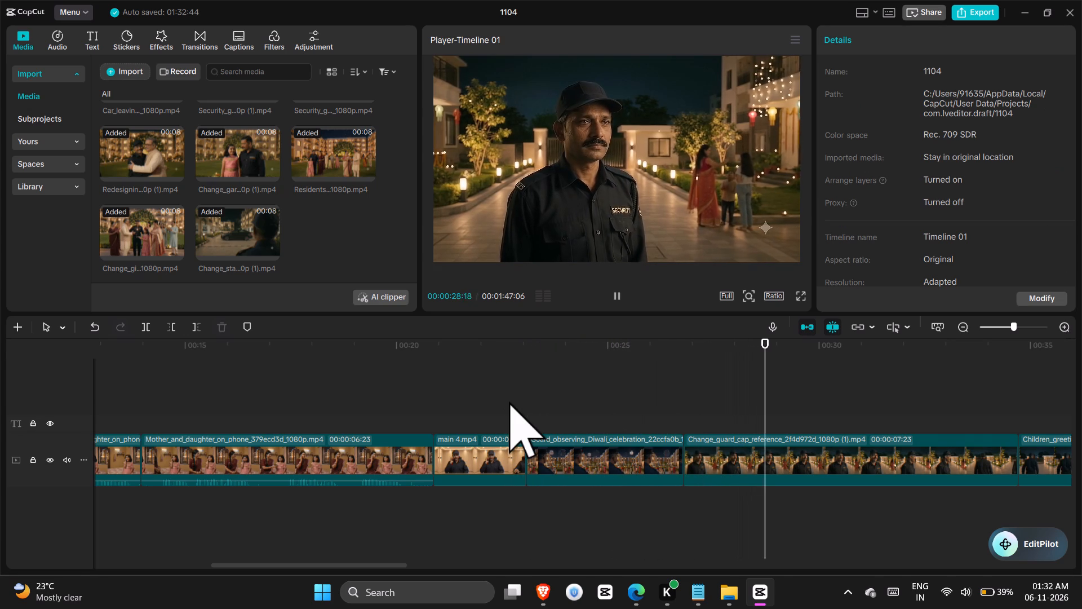
pyautogui.press('space')
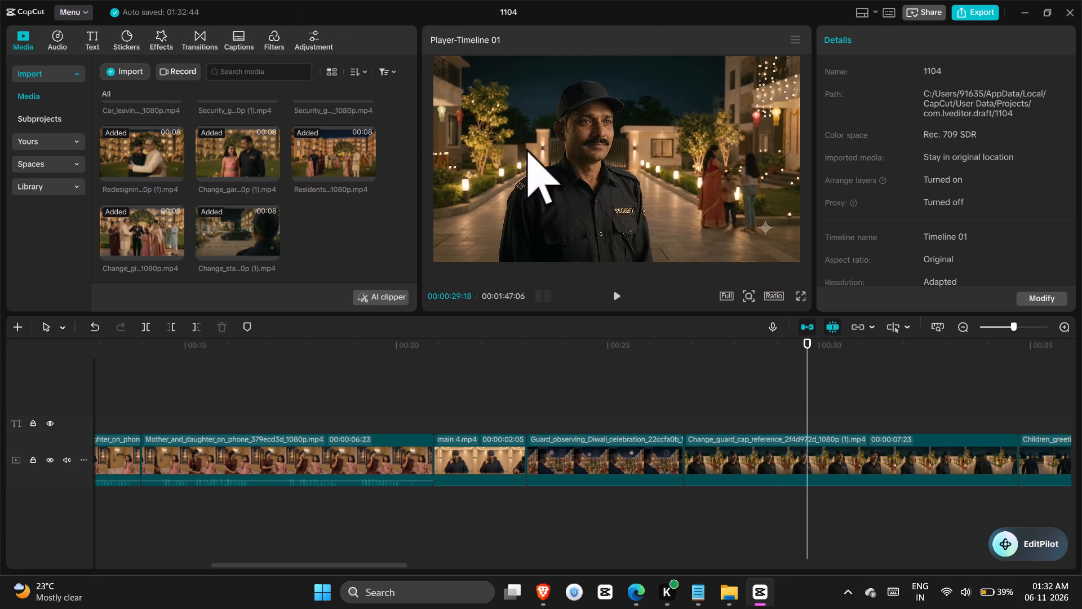
pyautogui.click(554, 385)
pyautogui.click(526, 382)
pyautogui.press('space')
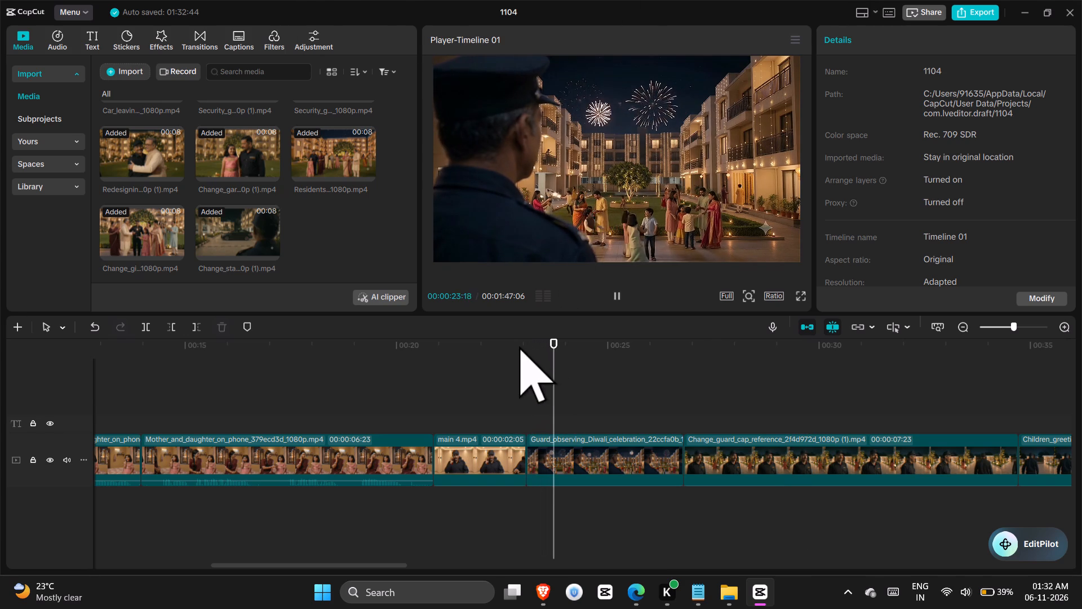
pyautogui.doubleClick(498, 384)
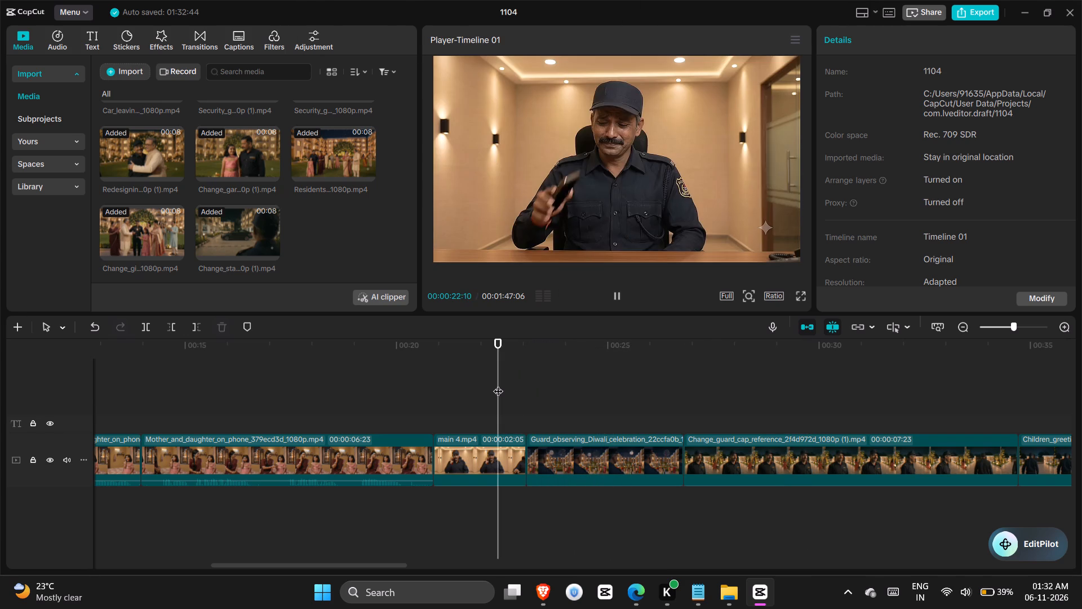
pyautogui.press('space')
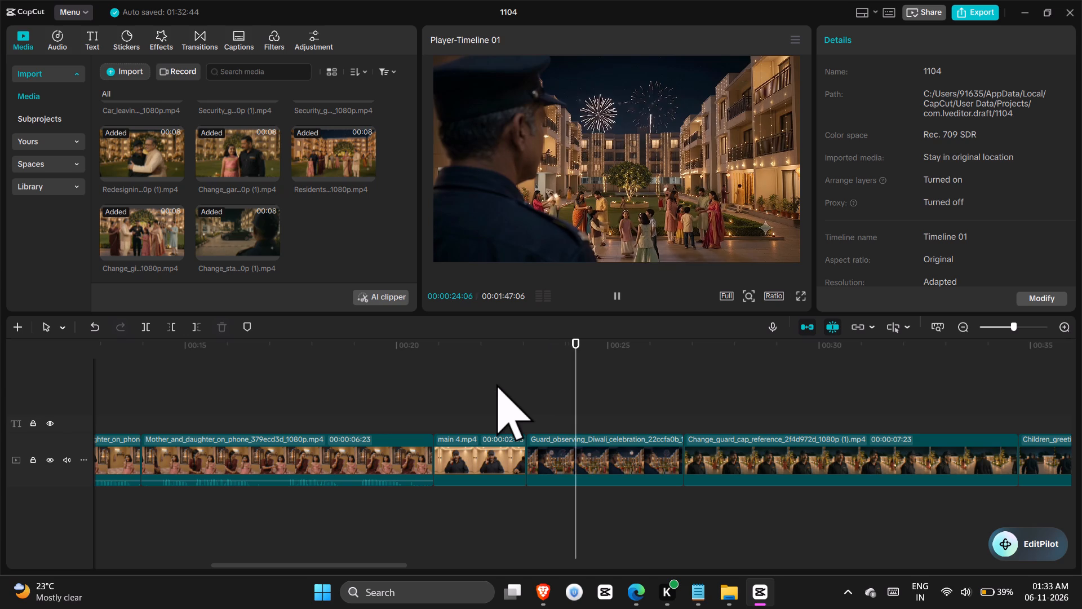
pyautogui.press('space')
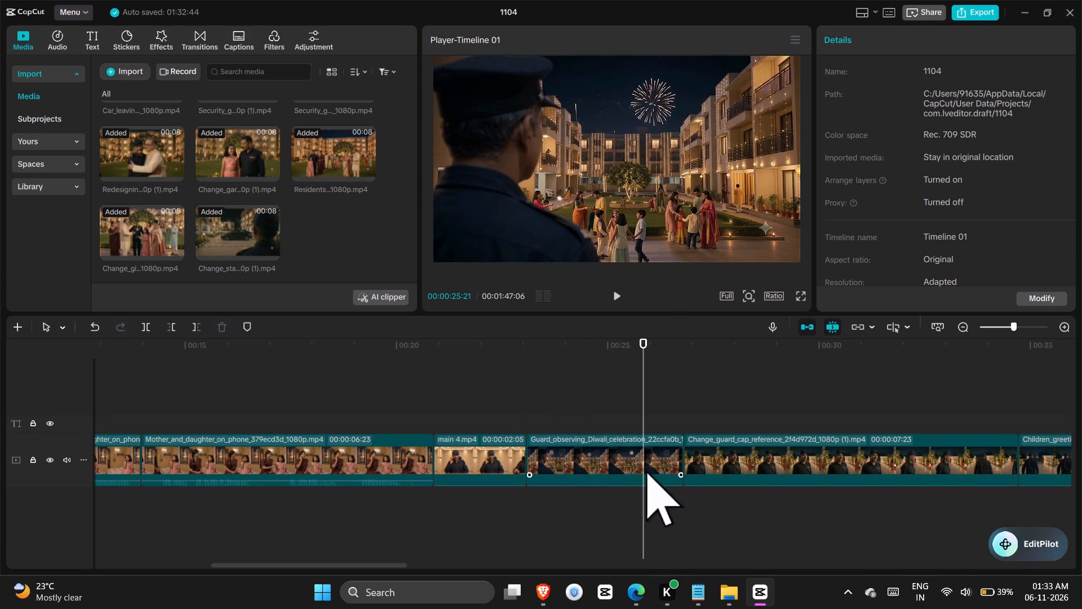
# Split the Guard_observing clip at 00:00:25:07 and delete the part after the cut.
pyautogui.press('space')
pyautogui.click(513, 381)
pyautogui.press('space')
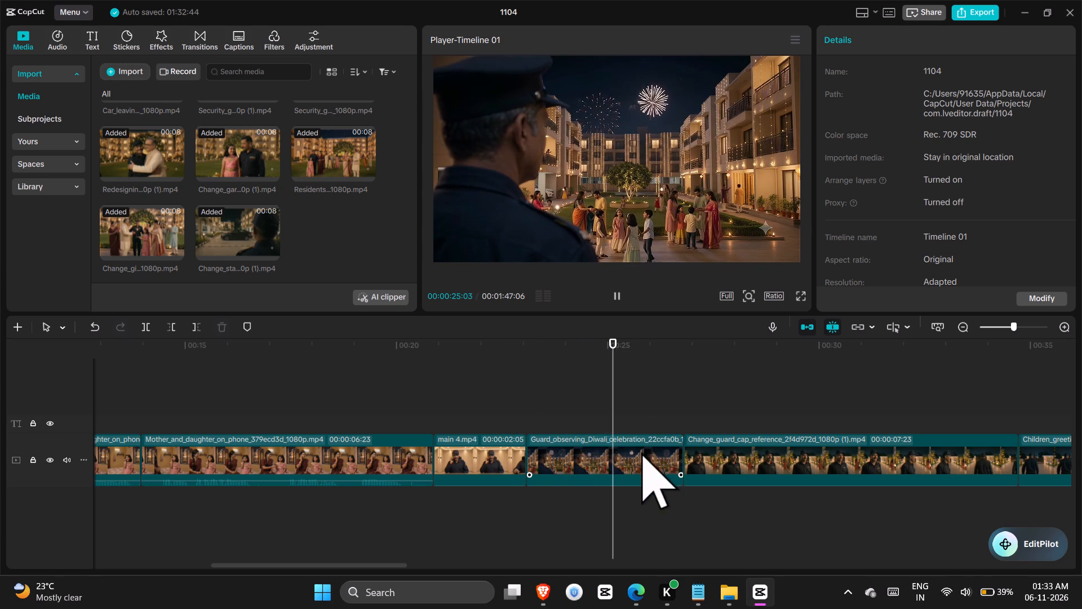
pyautogui.press('space')
pyautogui.doubleClick(623, 454)
pyautogui.moveTo(688, 457); pyautogui.dragTo(624, 456)
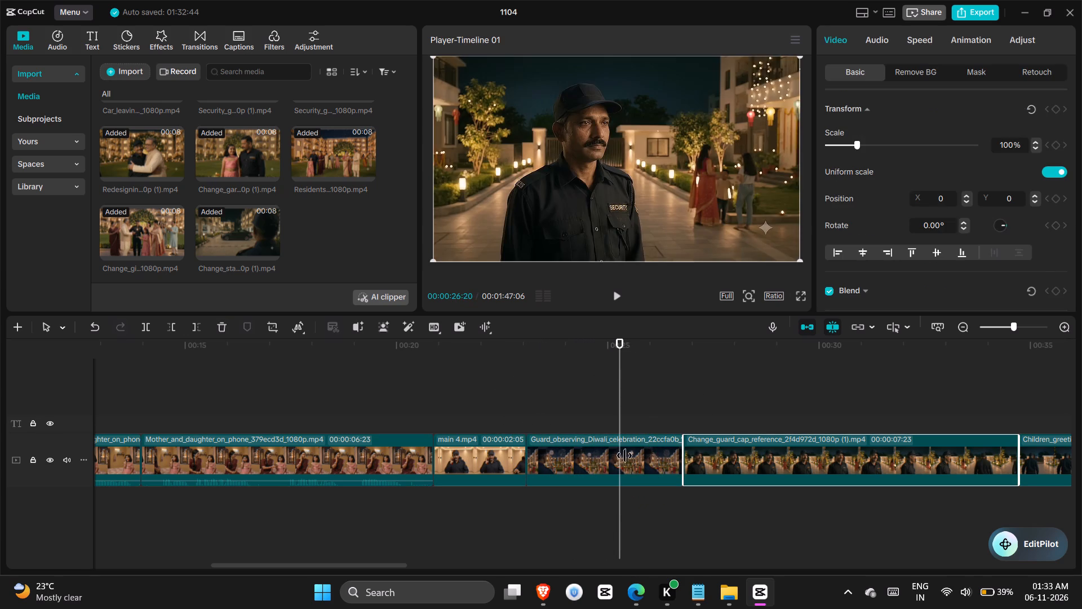
pyautogui.moveTo(624, 456); pyautogui.dragTo(623, 456)
pyautogui.click(624, 454)
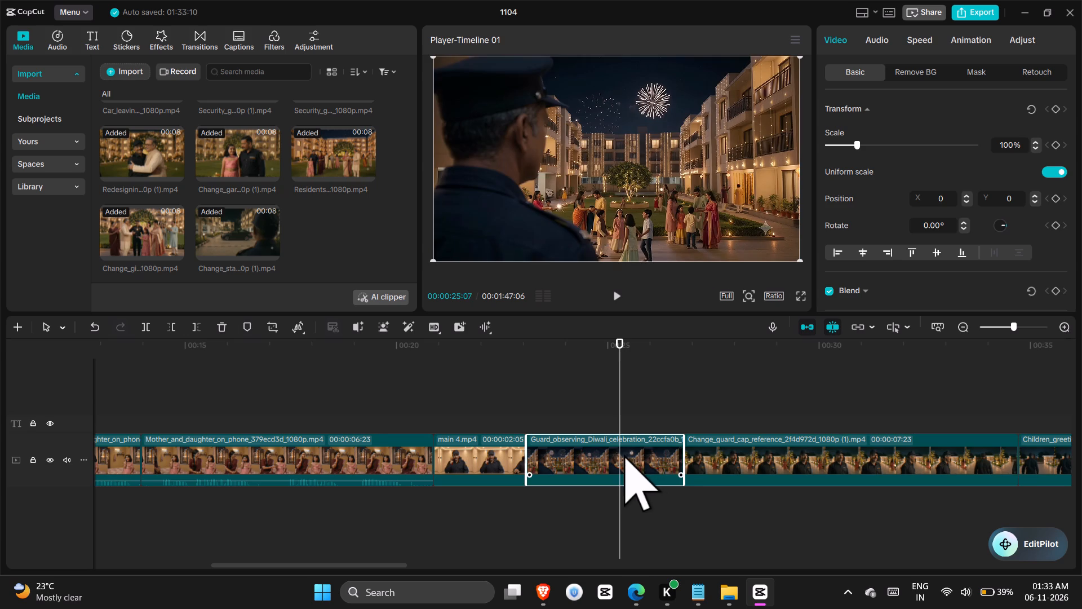
pyautogui.hotkey('ctrl', 'b')
pyautogui.press('Delete')
# Play back from the shortened Guard_observing clip through Change_guard_cap into the Children_greeting clip to check the cuts.
pyautogui.doubleClick(597, 412)
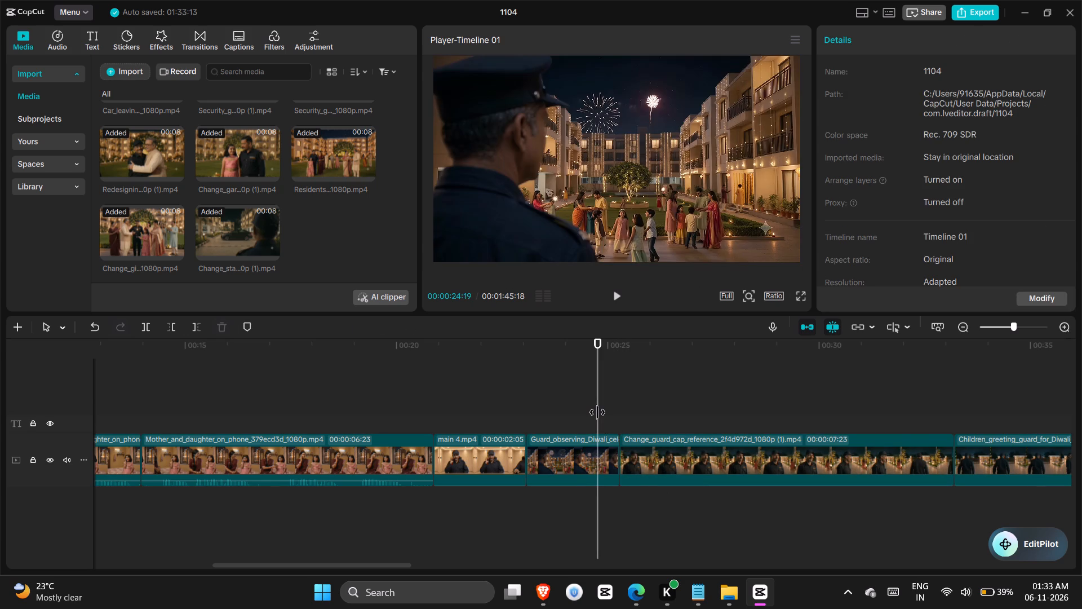
pyautogui.press('space')
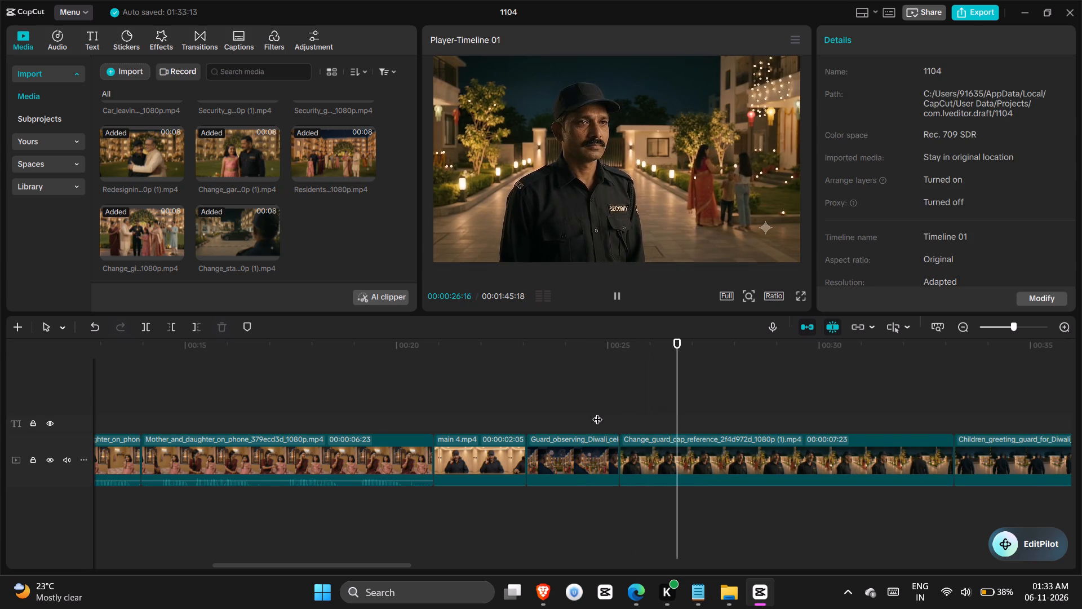
pyautogui.hscroll(-1, 597, 412)
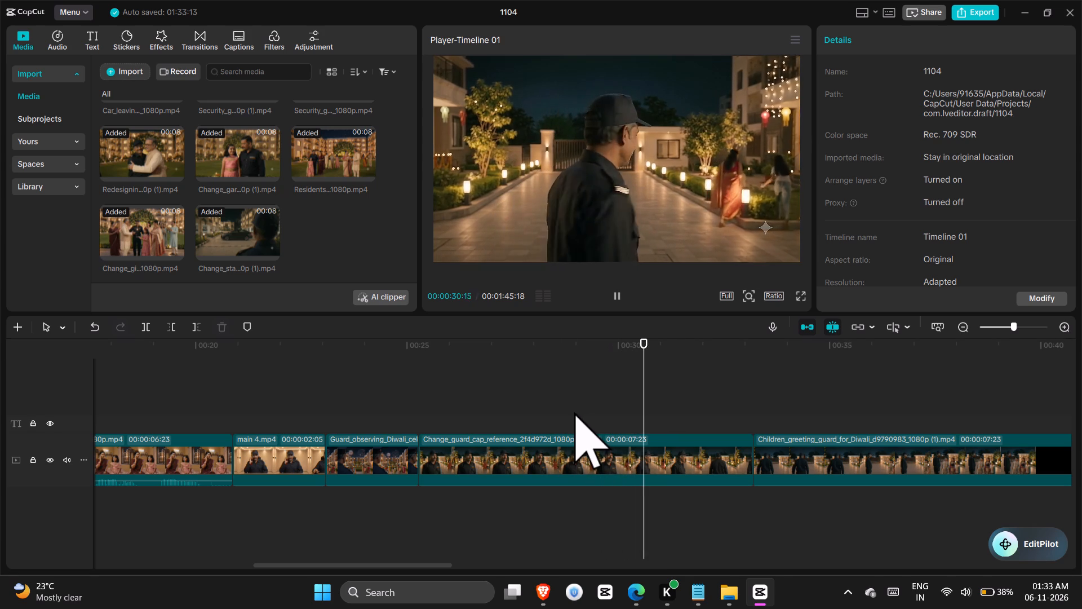
pyautogui.hscroll(-1, 661, 416)
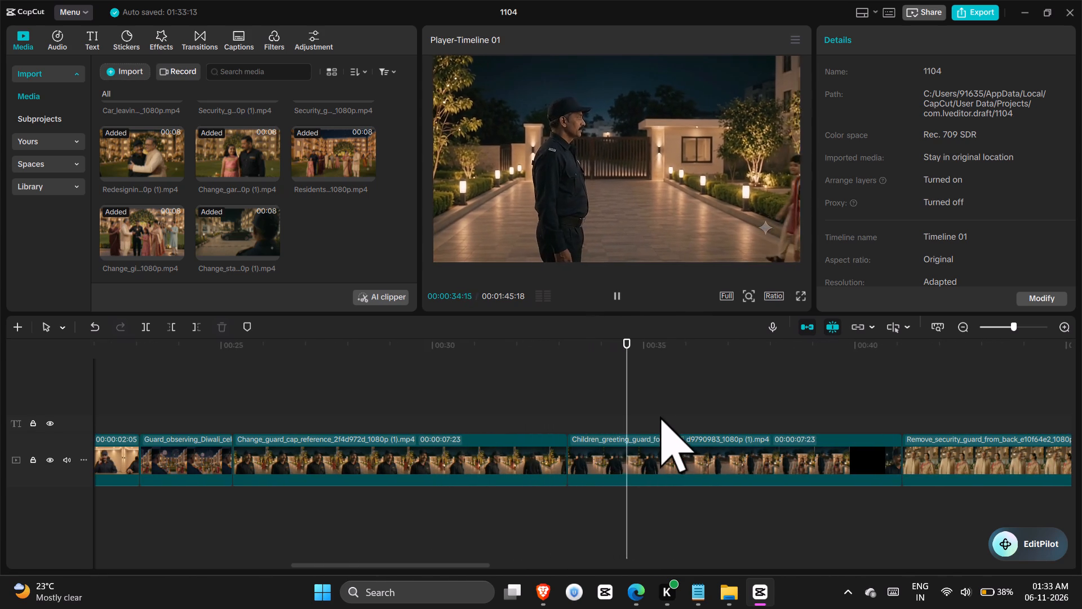
pyautogui.click(593, 407)
pyautogui.click(522, 388)
pyautogui.click(522, 388)
pyautogui.press('space')
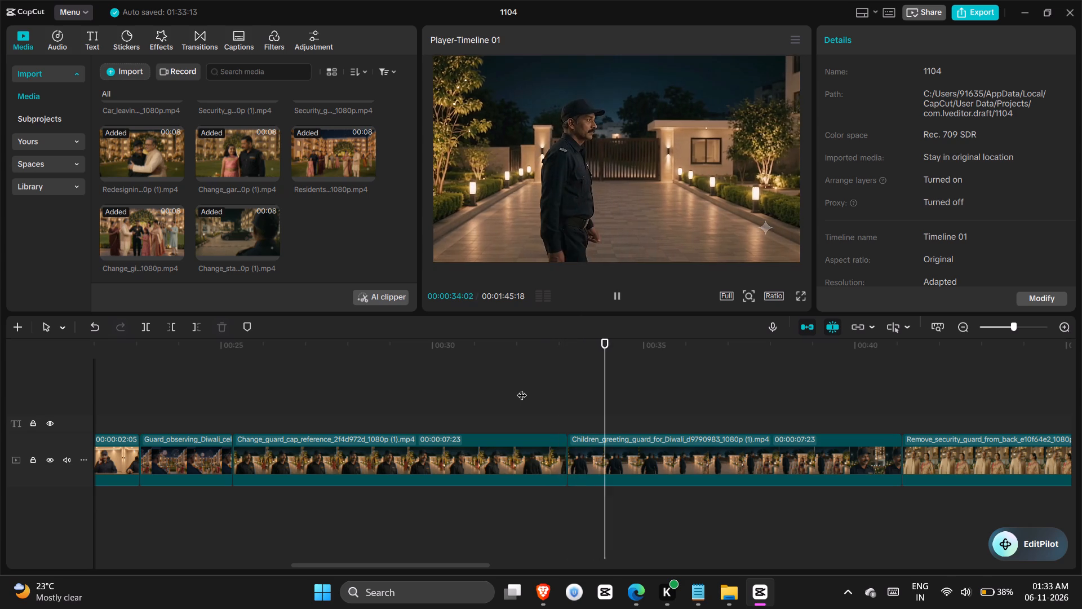
pyautogui.press('space')
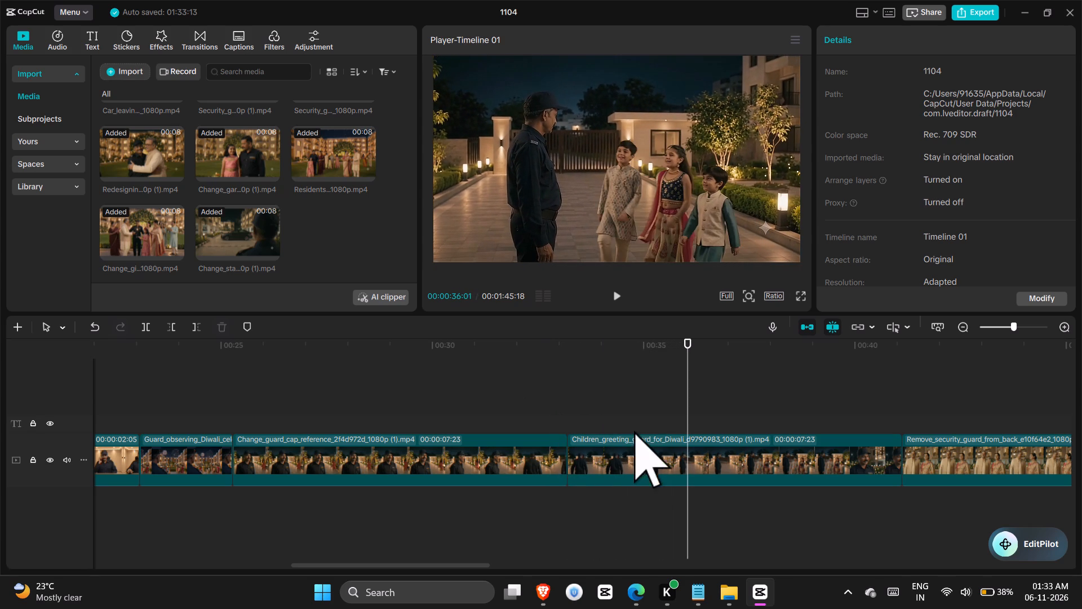
# Restore the Children_greeting_guard clip's audio by setting its volume to 0.0 dB.
pyautogui.doubleClick(643, 450)
pyautogui.click(925, 42)
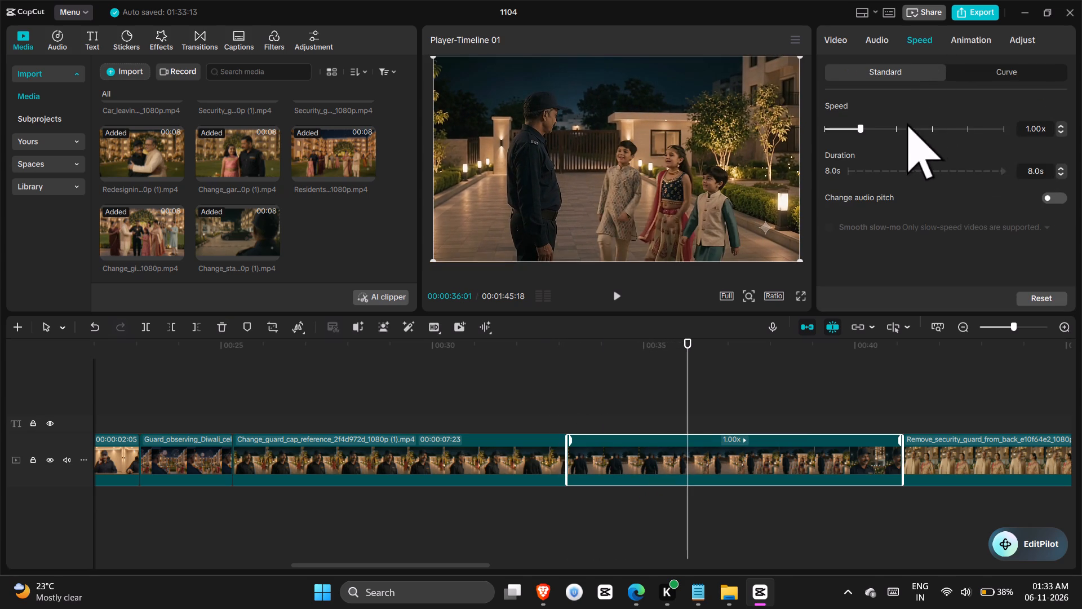
pyautogui.click(881, 43)
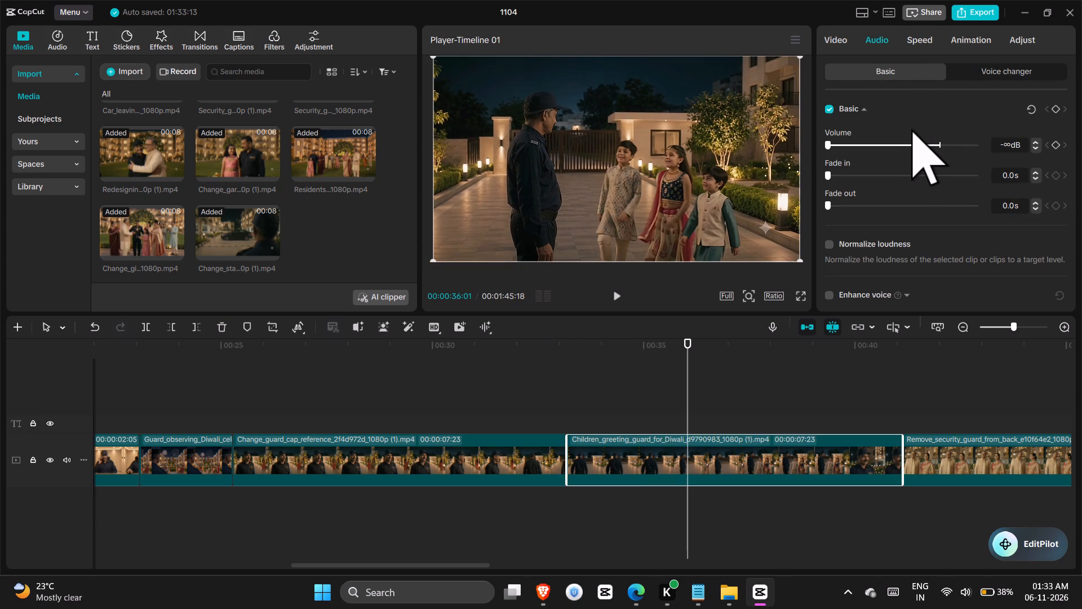
pyautogui.click(942, 144)
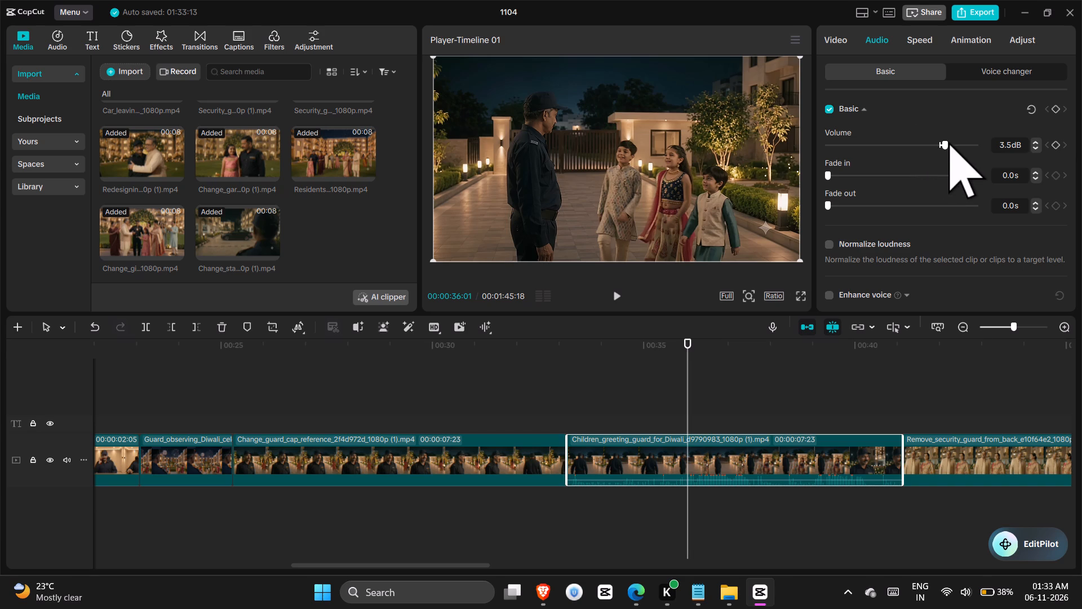
pyautogui.moveTo(948, 142); pyautogui.dragTo(937, 142)
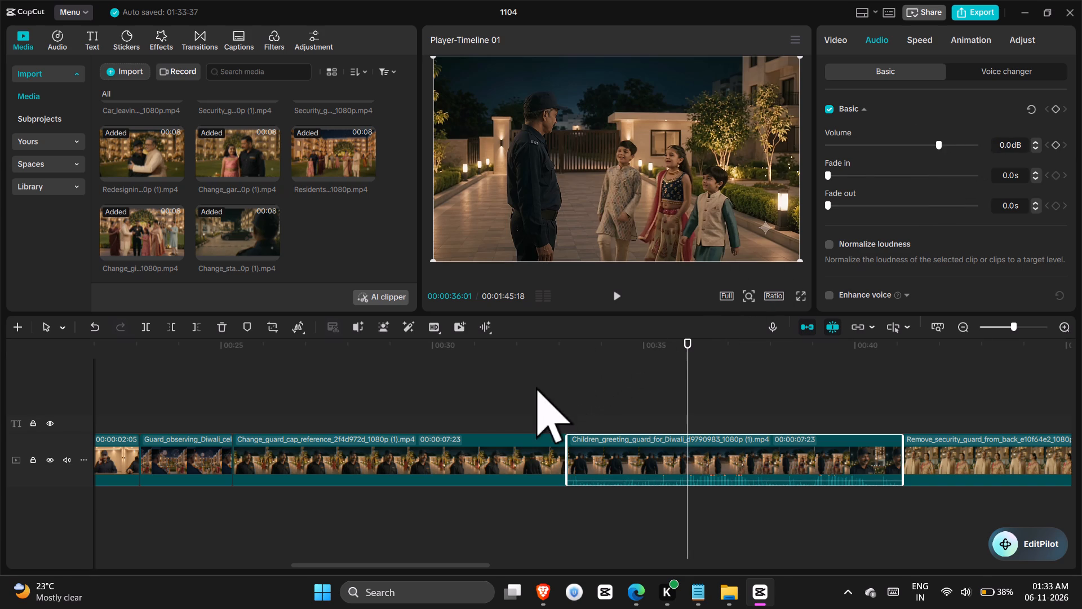
# Play back from the Children_greeting_guard clip through the car clips to Security_guard_misses_car_entry to check the cuts and sound.
pyautogui.click(536, 387)
pyautogui.press('space')
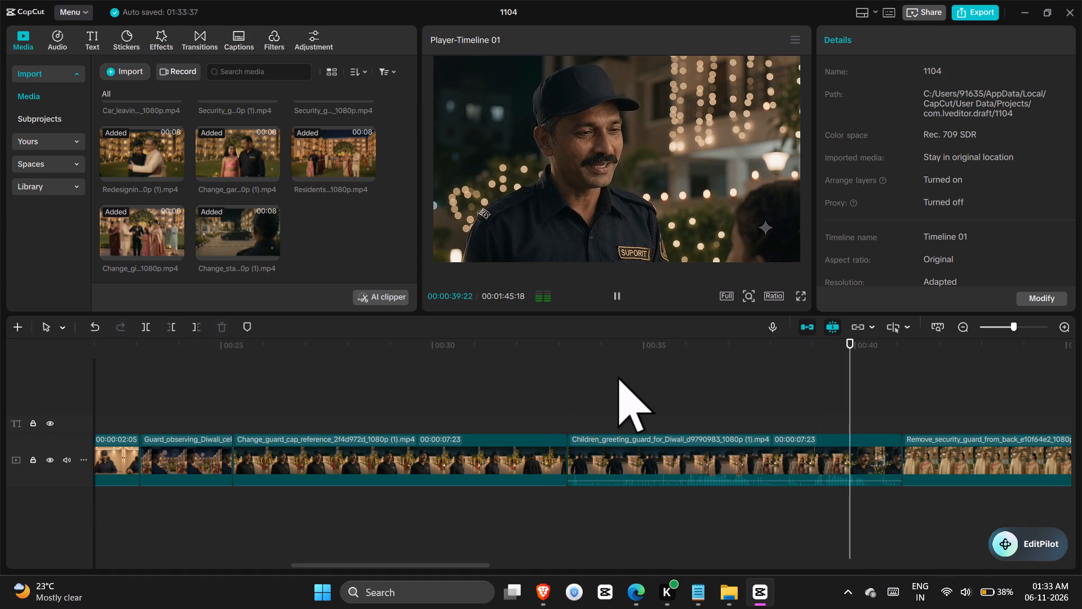
pyautogui.press('space')
pyautogui.press('space')
pyautogui.click(434, 388)
pyautogui.press('space')
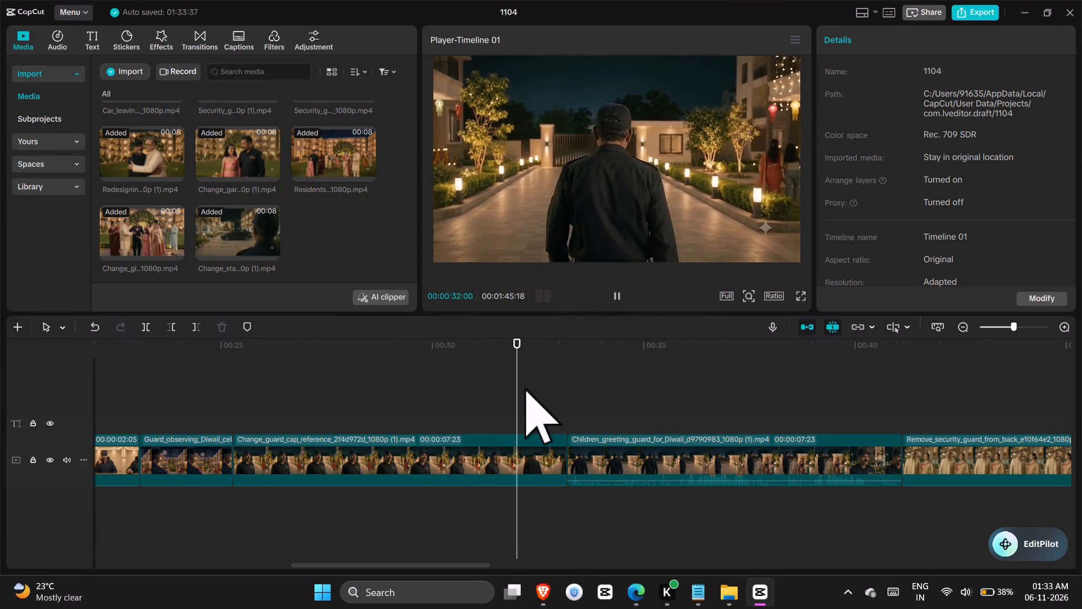
pyautogui.keyDown('ctrl'); pyautogui.scroll(-4, 525, 387); pyautogui.keyUp('ctrl')
pyautogui.hscroll(-1, 490, 379)
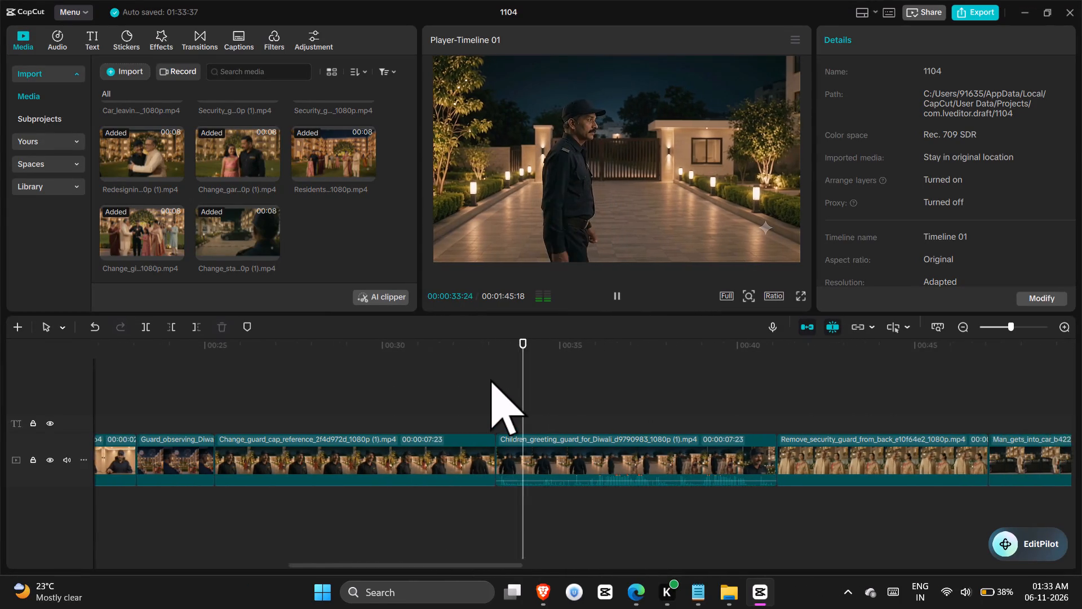
pyautogui.hscroll(-1, 490, 379)
pyautogui.click(389, 383)
pyautogui.press('space')
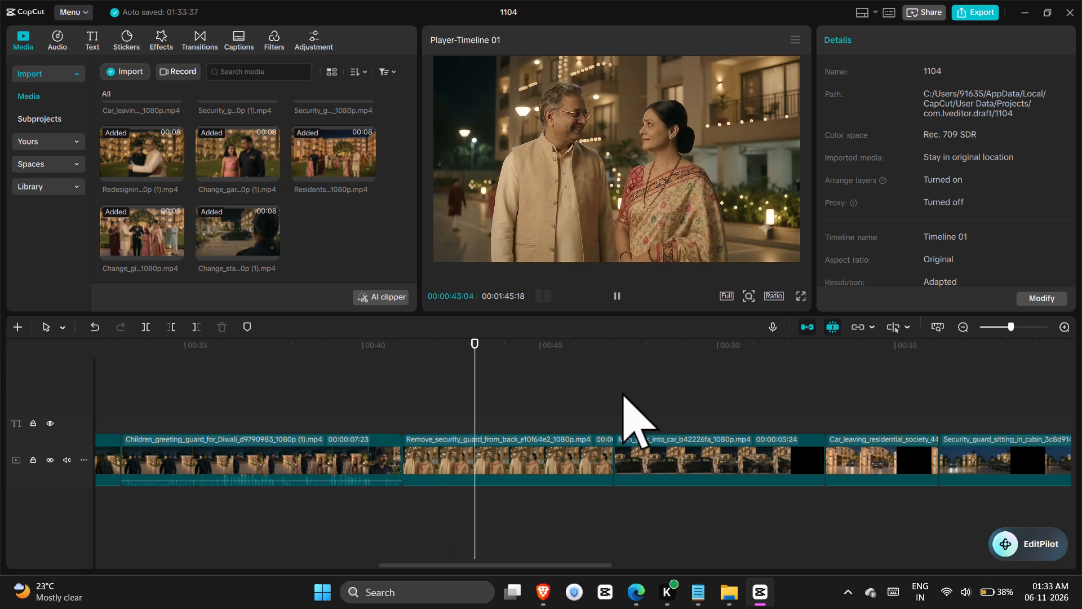
pyautogui.click(604, 387)
pyautogui.press('space')
pyautogui.hscroll(-1, 604, 387)
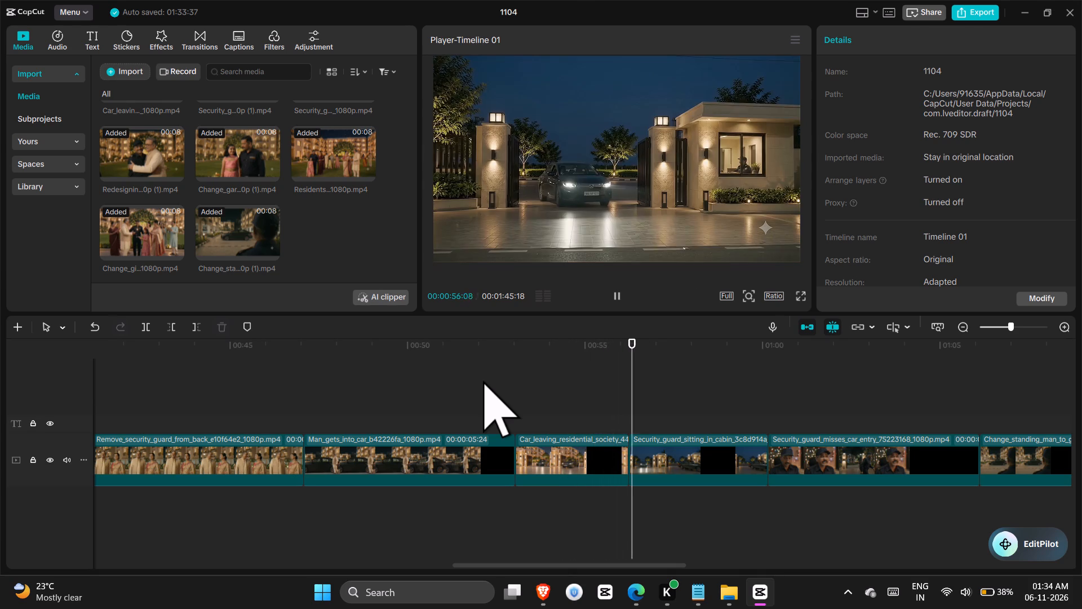
pyautogui.hscroll(-1, 483, 381)
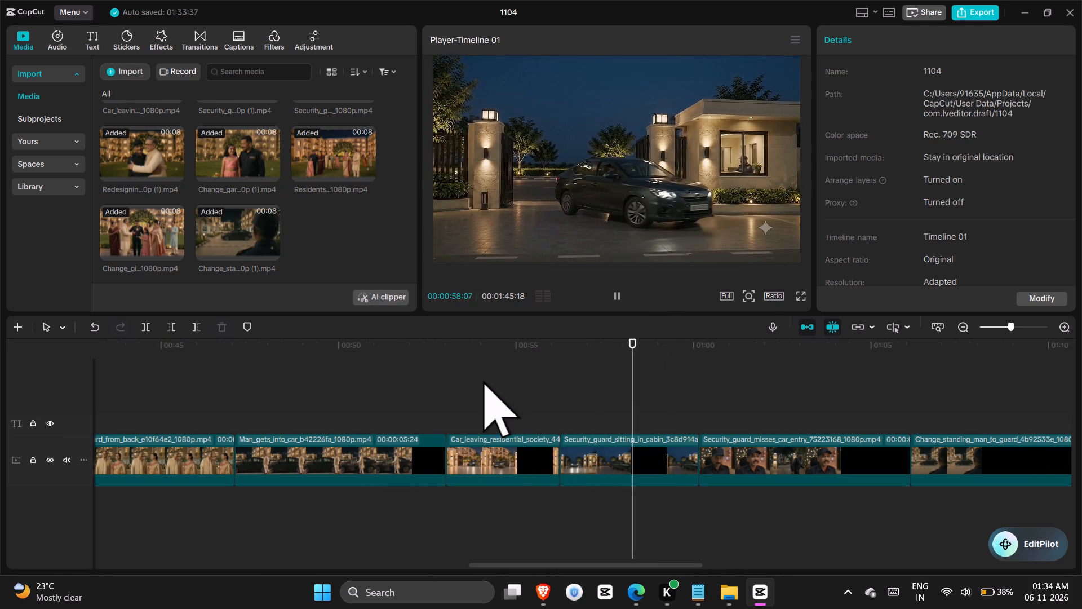
pyautogui.hscroll(-1, 483, 381)
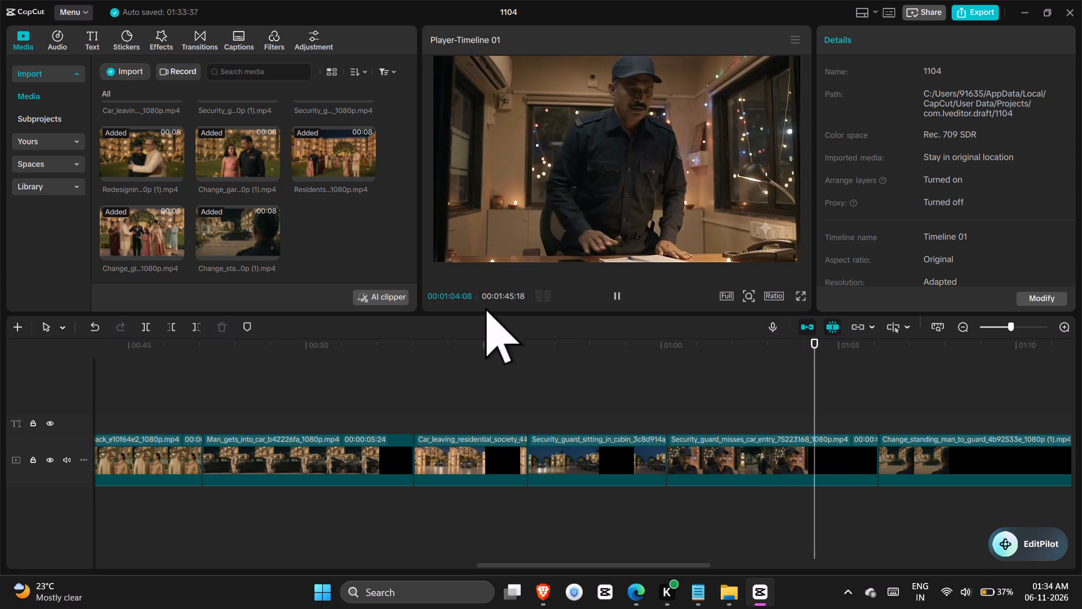
# Restore the Security_guard_misses_car_entry clip's audio by setting its volume to 0.0 dB.
pyautogui.click(756, 449)
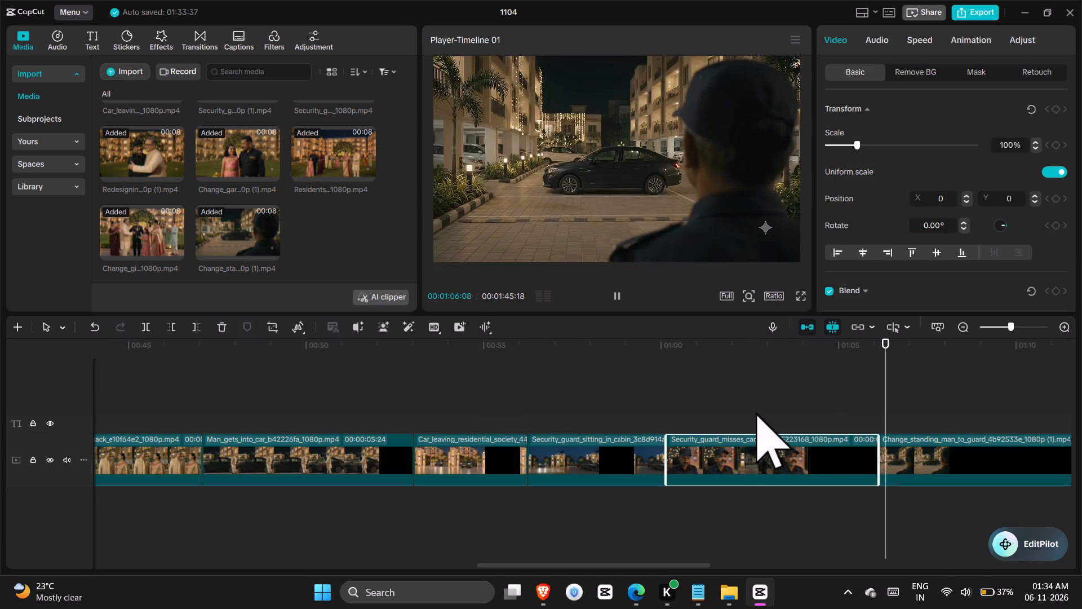
pyautogui.click(756, 406)
pyautogui.click(757, 448)
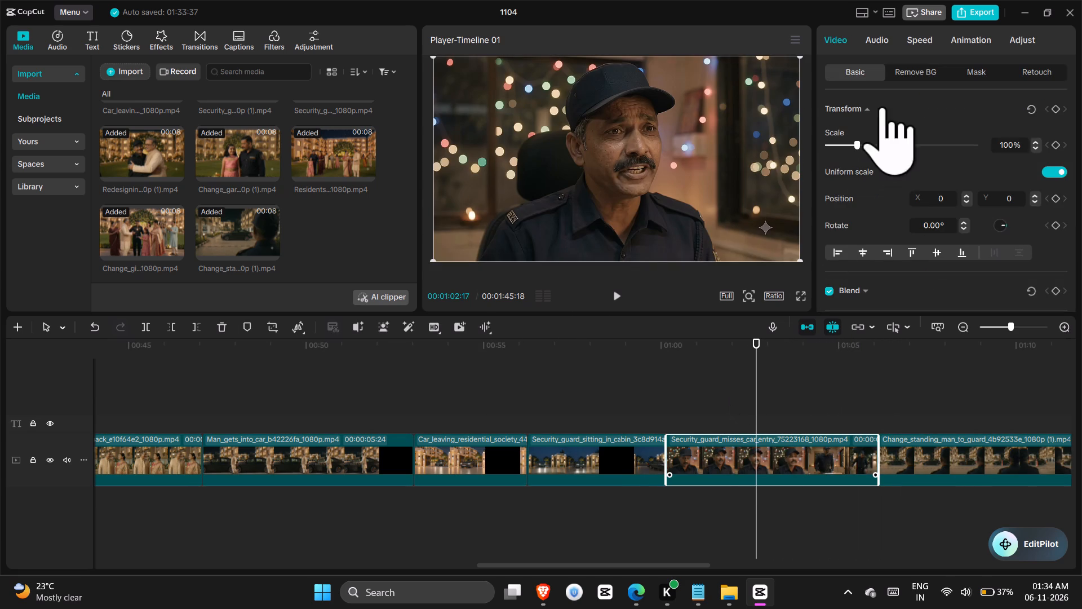
pyautogui.click(867, 37)
pyautogui.click(939, 149)
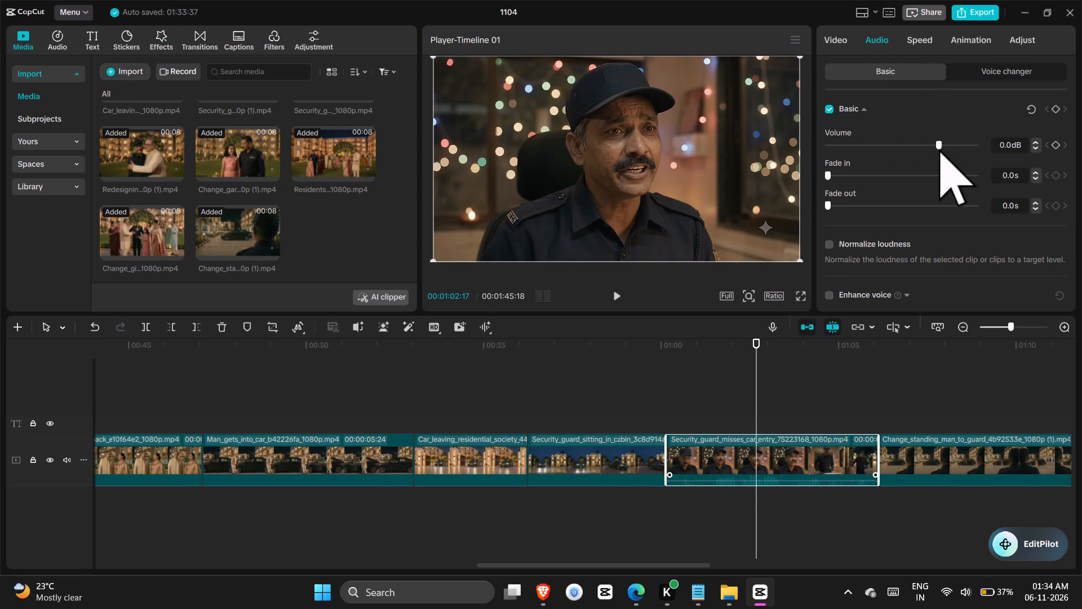
# Preview the opening of the Security_guard_misses_car_entry clip and trim a little over one second off its start.
pyautogui.click(672, 401)
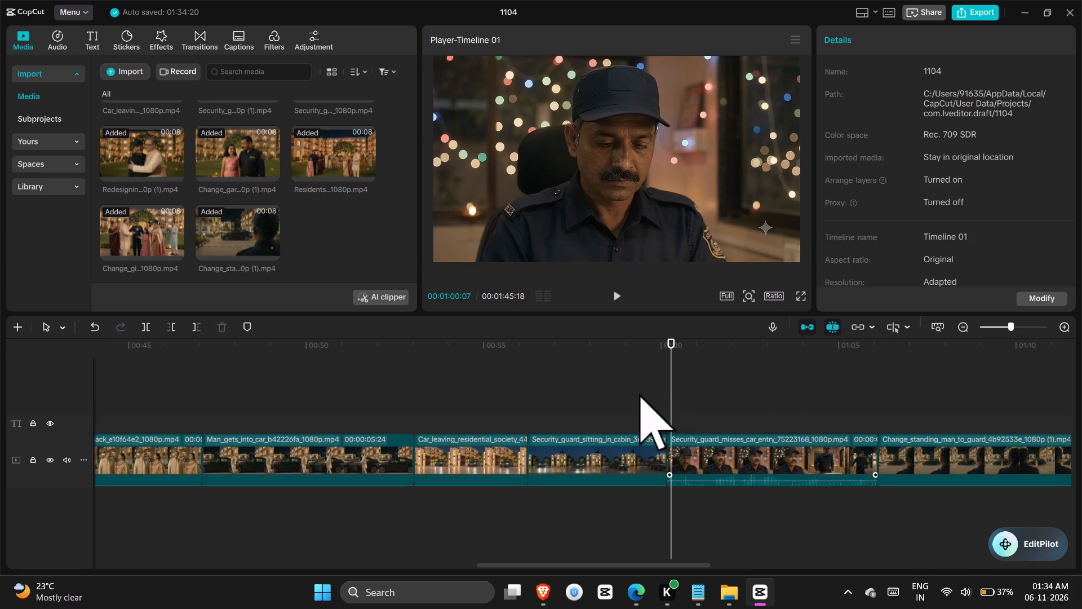
pyautogui.click(639, 394)
pyautogui.press('space')
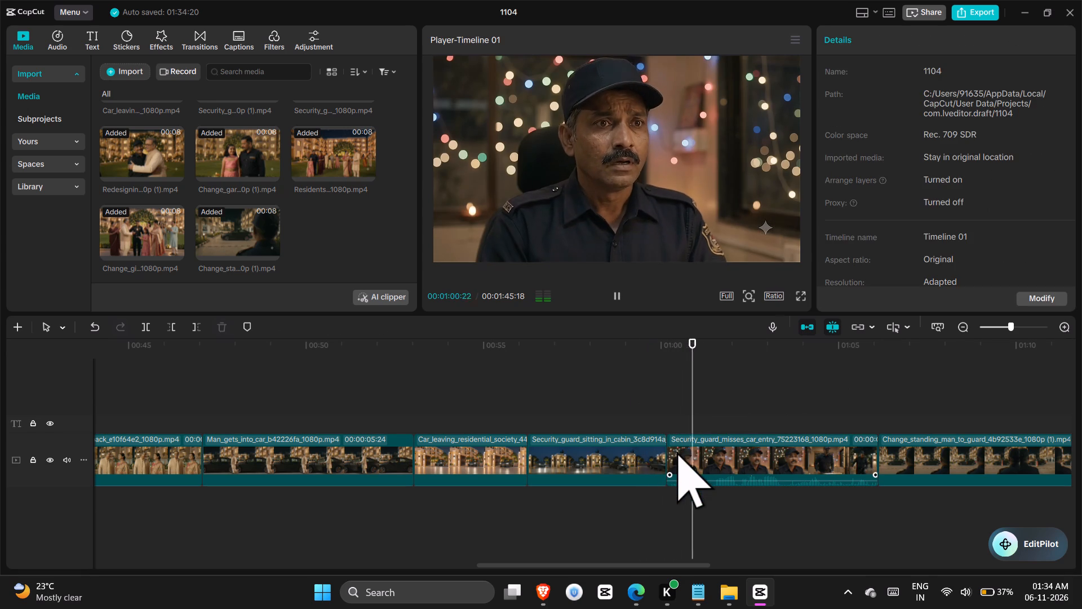
pyautogui.click(697, 456)
pyautogui.click(697, 394)
pyautogui.doubleClick(694, 389)
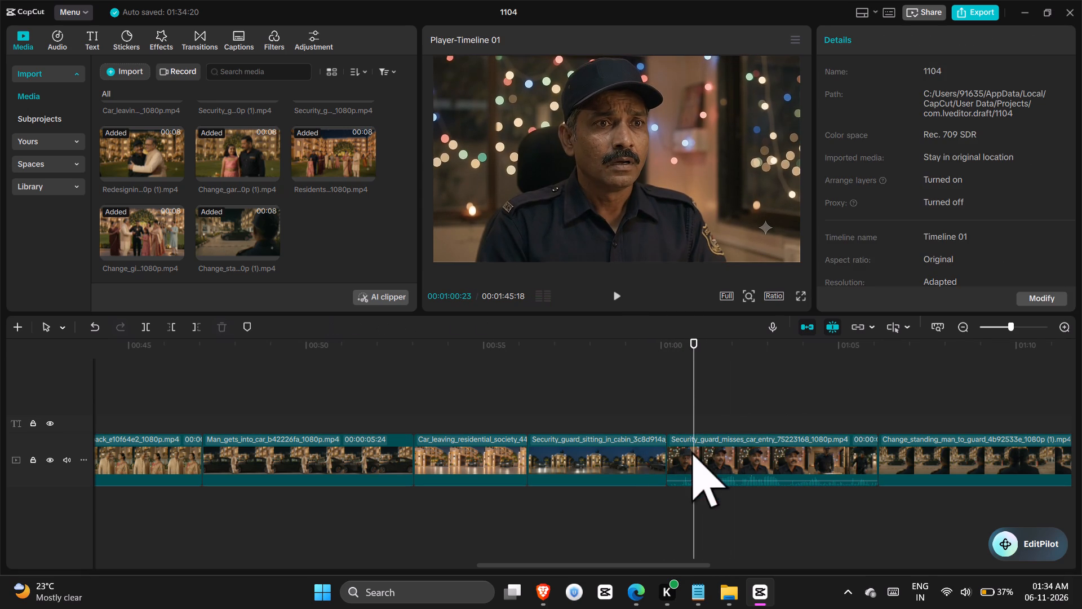
pyautogui.moveTo(691, 451); pyautogui.dragTo(682, 451)
pyautogui.moveTo(670, 451); pyautogui.dragTo(716, 454)
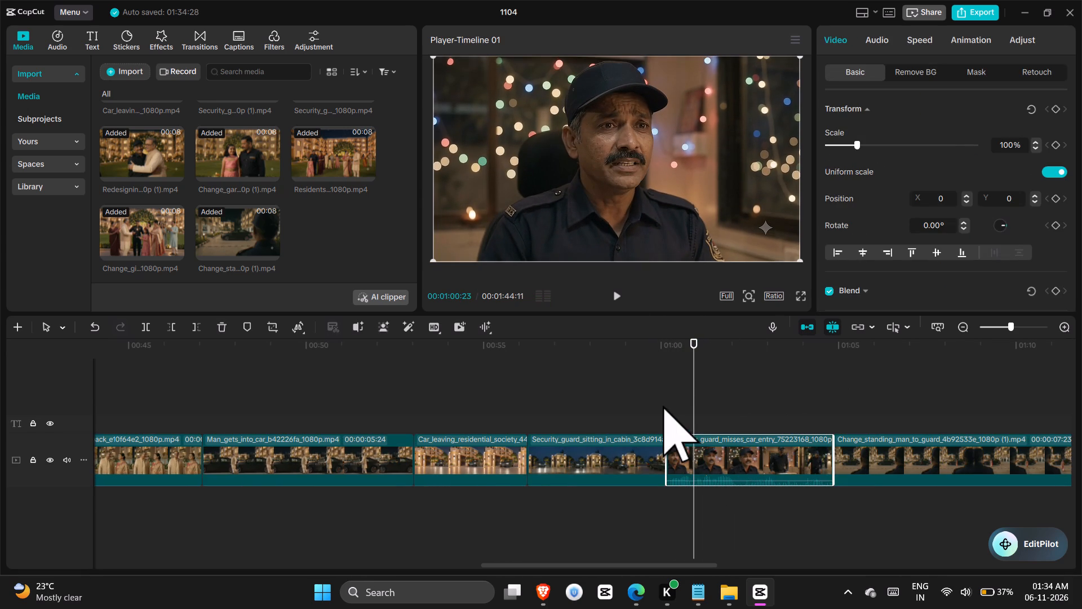
# Play back from the trimmed Security_guard_misses_car_entry clip through Change_standing_man and Redesigning_space into the Change_garden_background clip to check the pacing.
pyautogui.click(663, 405)
pyautogui.tripleClick(659, 400)
pyautogui.press('space')
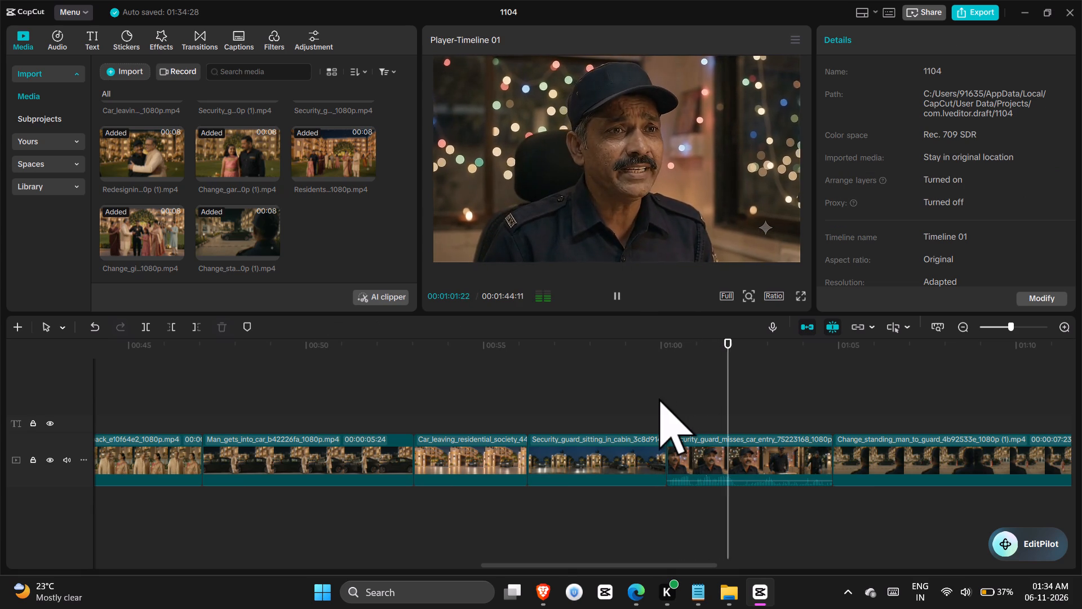
pyautogui.press('space')
pyautogui.click(677, 402)
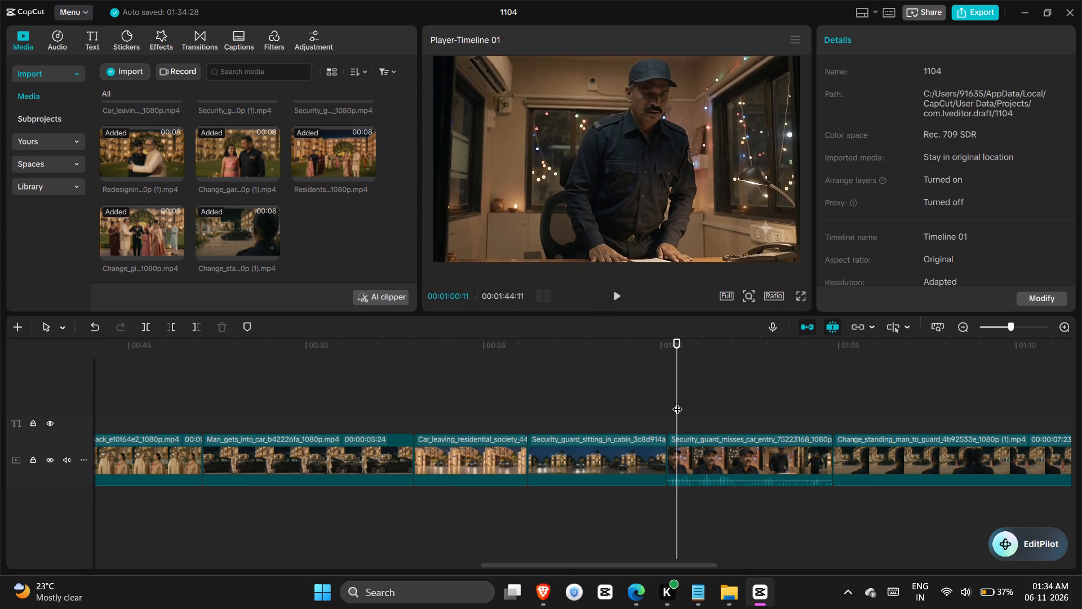
pyautogui.press('space')
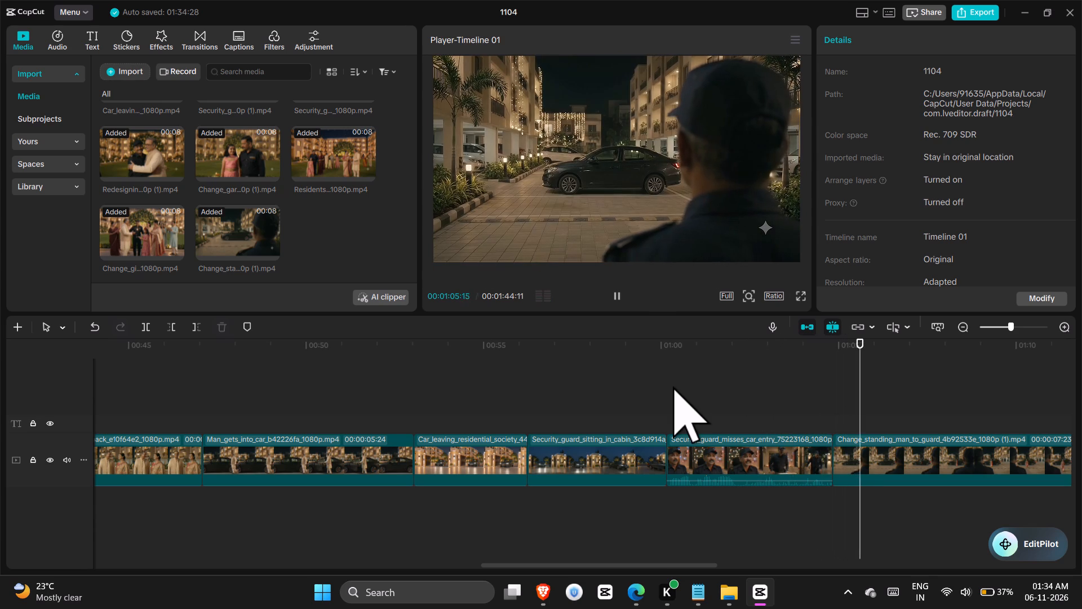
pyautogui.hscroll(-1, 673, 386)
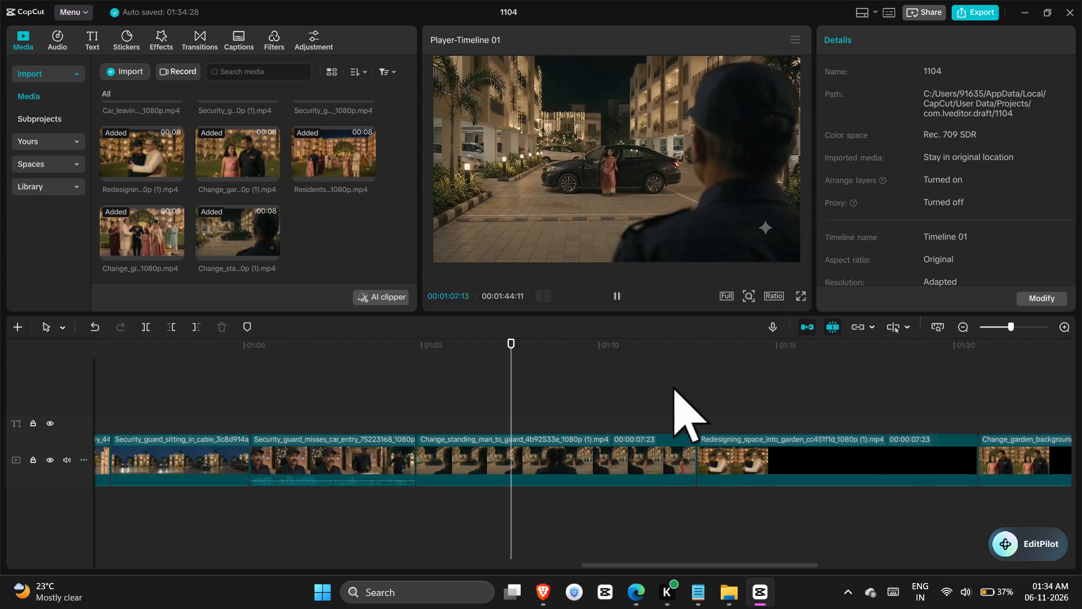
pyautogui.hscroll(-1, 673, 386)
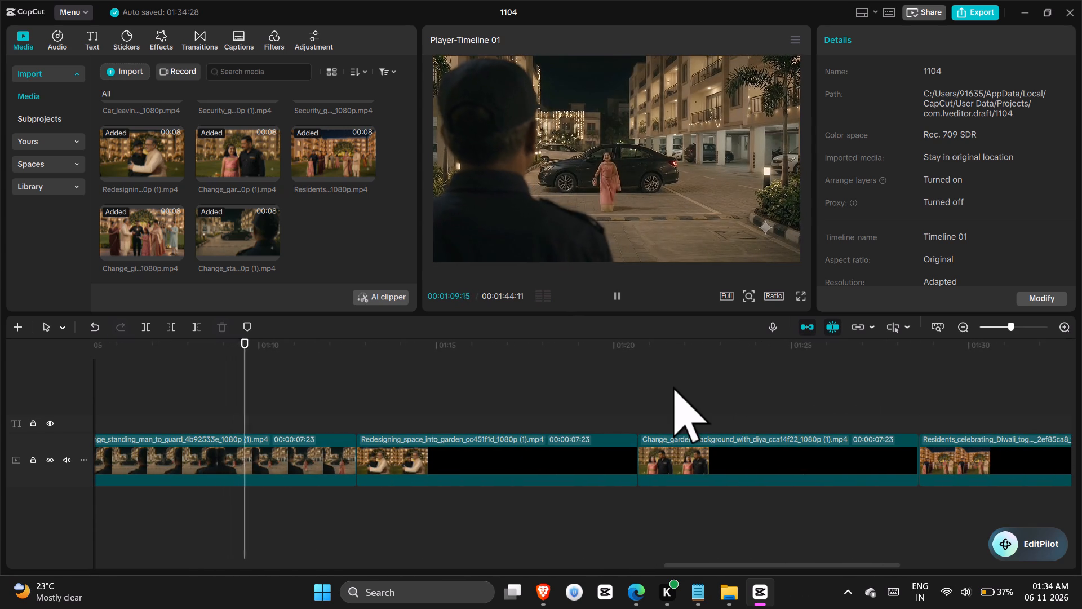
pyautogui.click(320, 456)
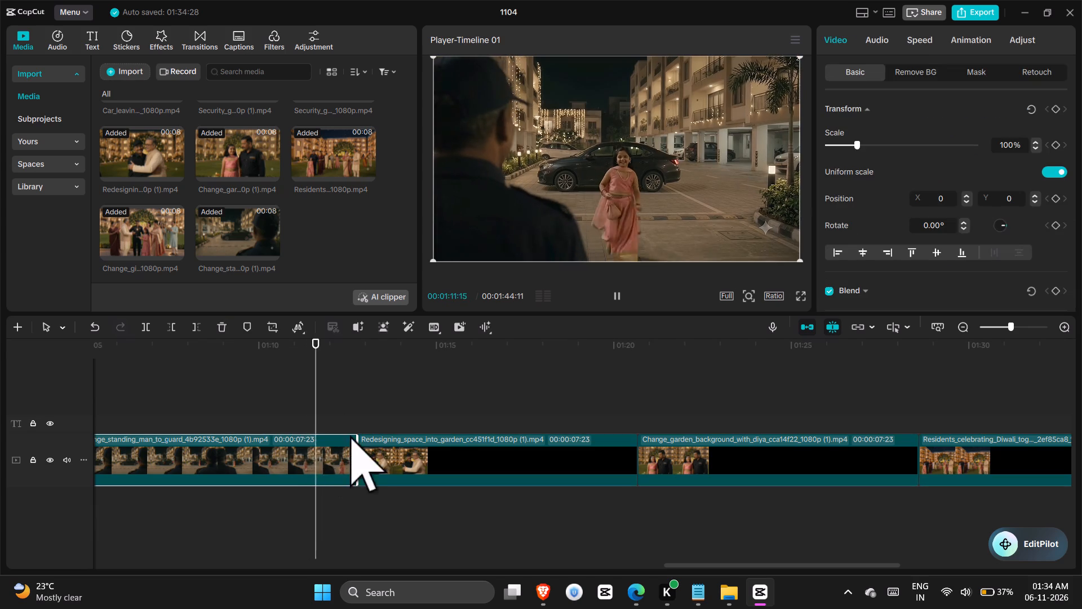
pyautogui.click(360, 401)
pyautogui.press('space')
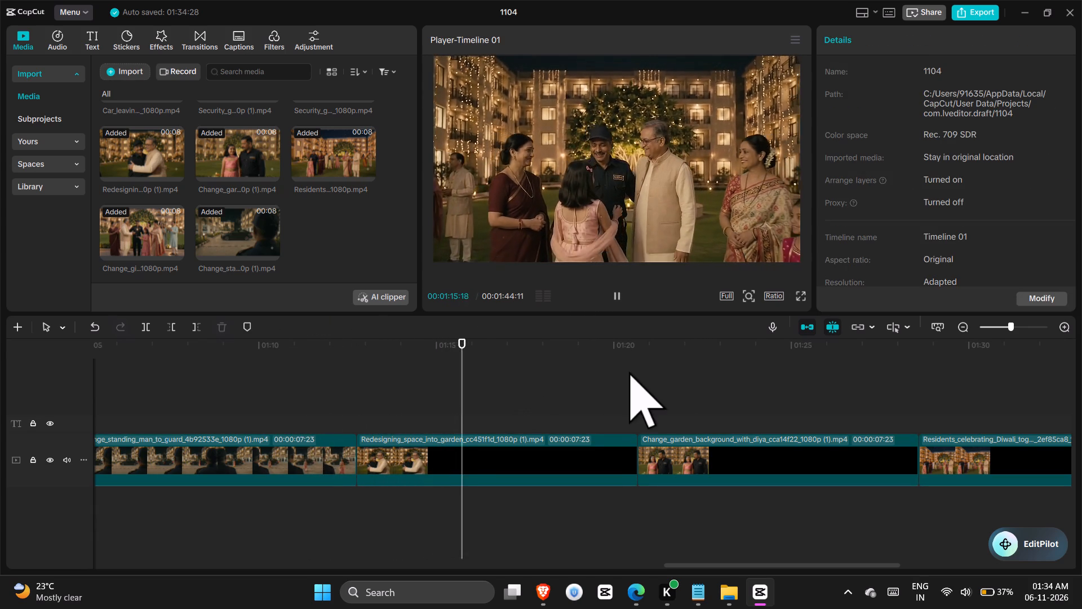
pyautogui.keyDown('ctrl'); pyautogui.scroll(-1, 629, 372); pyautogui.keyUp('ctrl')
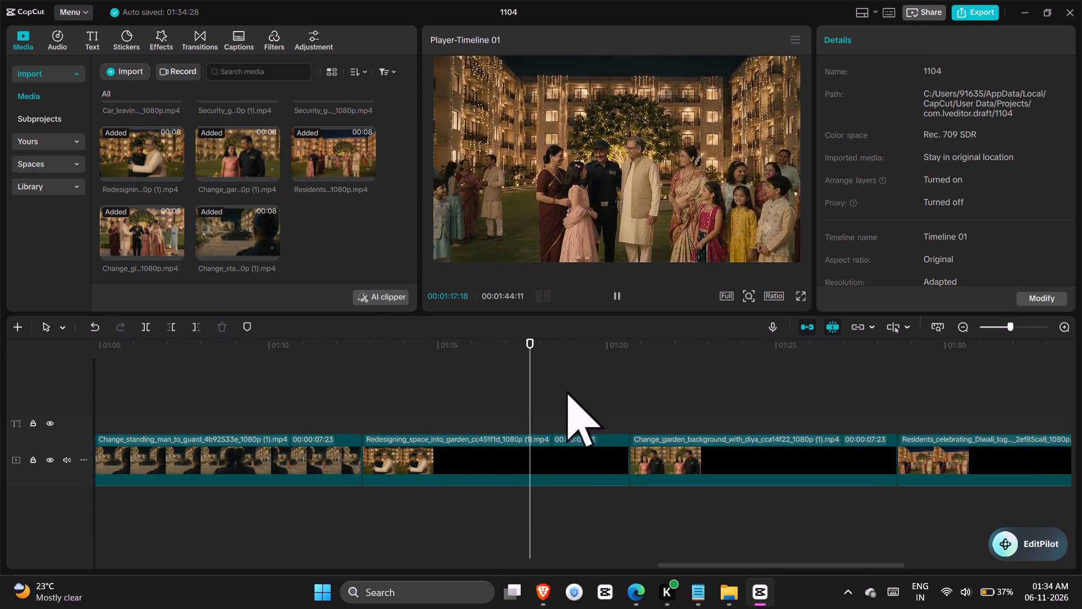
pyautogui.click(592, 396)
pyautogui.press('space')
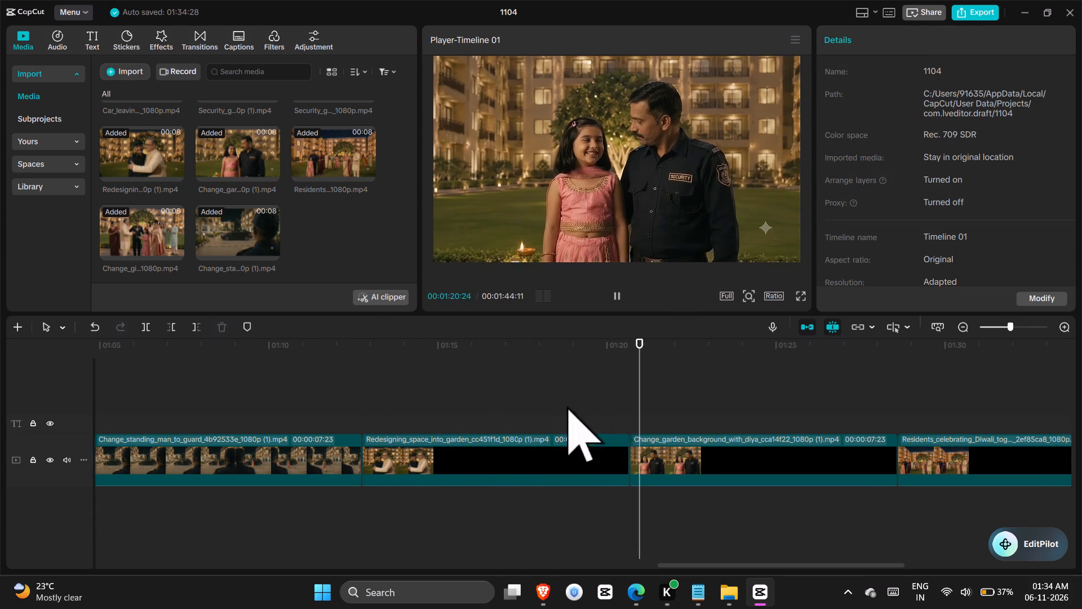
# Replay the Redesigning_space_into_garden clip, split it at 00:01:18:05 and delete the part after the cut.
pyautogui.click(494, 396)
pyautogui.doubleClick(463, 389)
pyautogui.click(392, 378)
pyautogui.press('space')
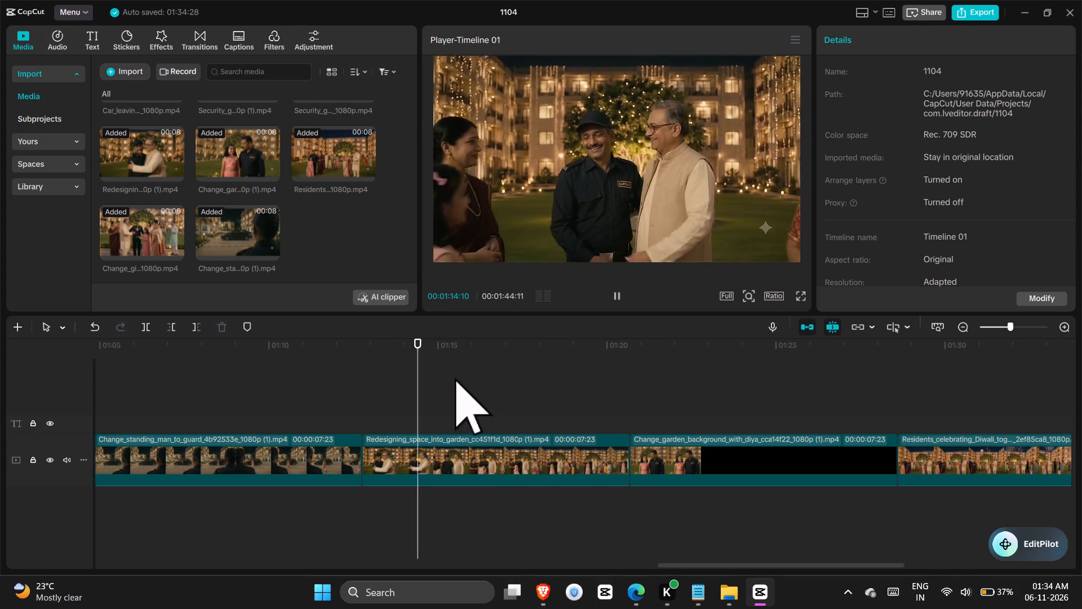
pyautogui.doubleClick(341, 372)
pyautogui.press('space')
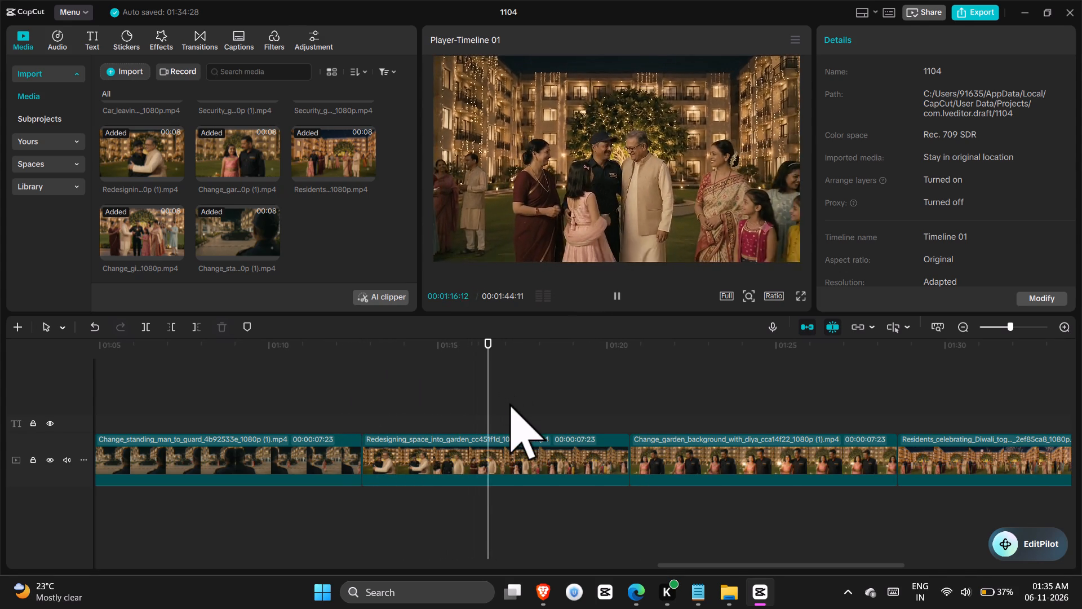
pyautogui.press('space')
pyautogui.press('space')
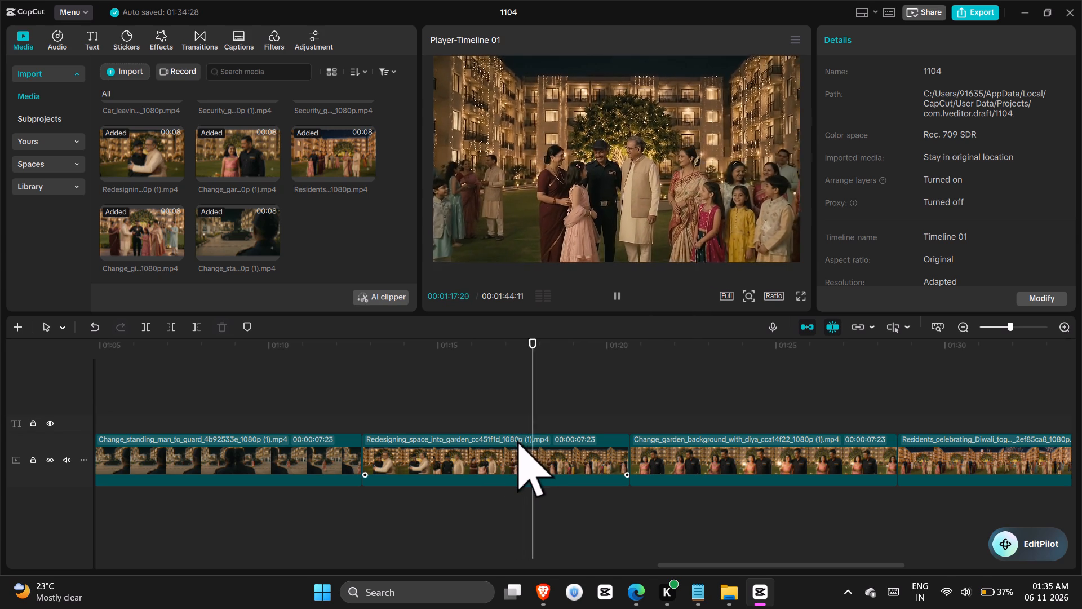
pyautogui.press('space')
pyautogui.click(527, 444)
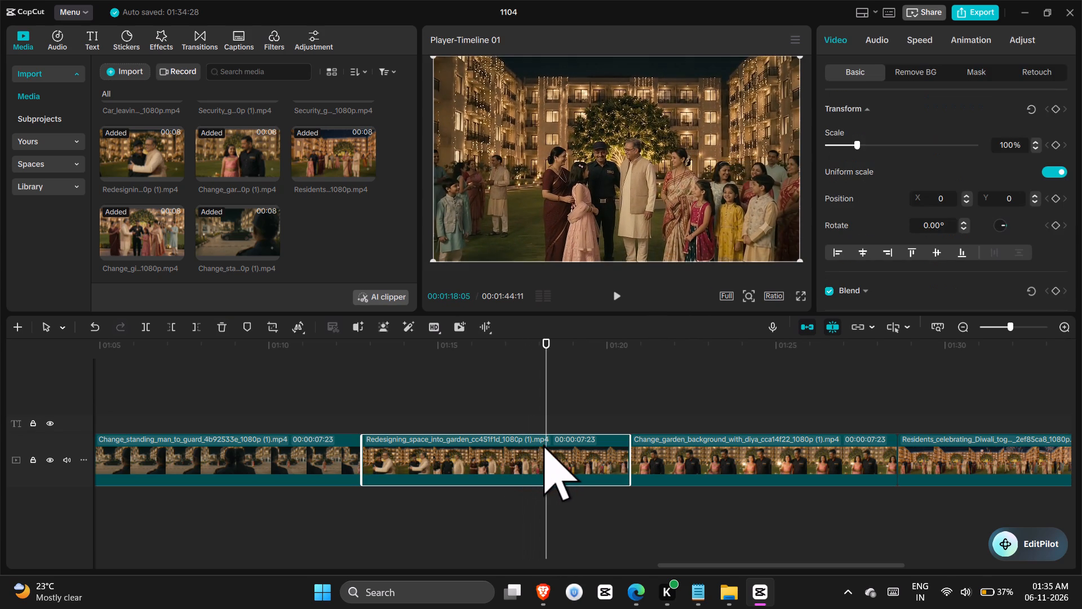
pyautogui.hotkey('ctrl', 'b')
pyautogui.press('Delete')
# Preview the opening of the Change_garden_background clip and trim about two seconds off its start.
pyautogui.click(509, 413)
pyautogui.press('space')
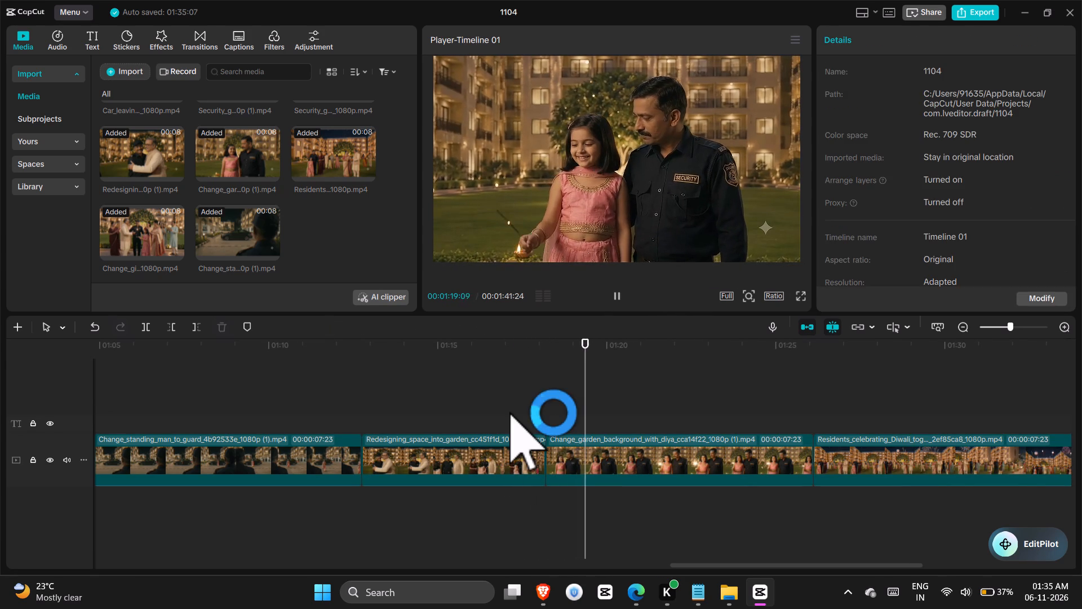
pyautogui.press('space')
pyautogui.click(607, 445)
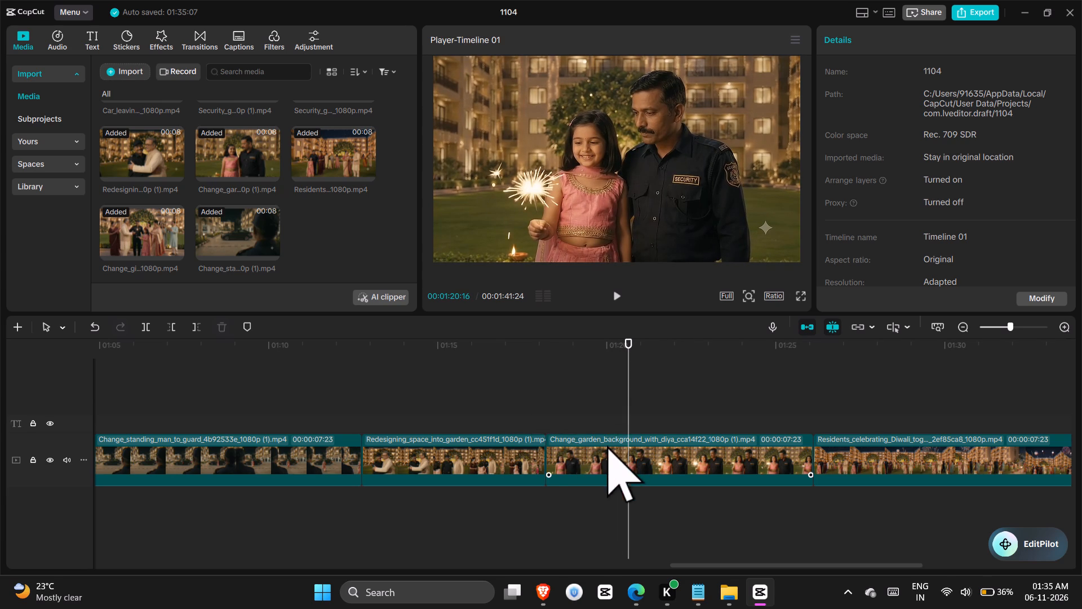
pyautogui.moveTo(543, 449); pyautogui.dragTo(610, 449)
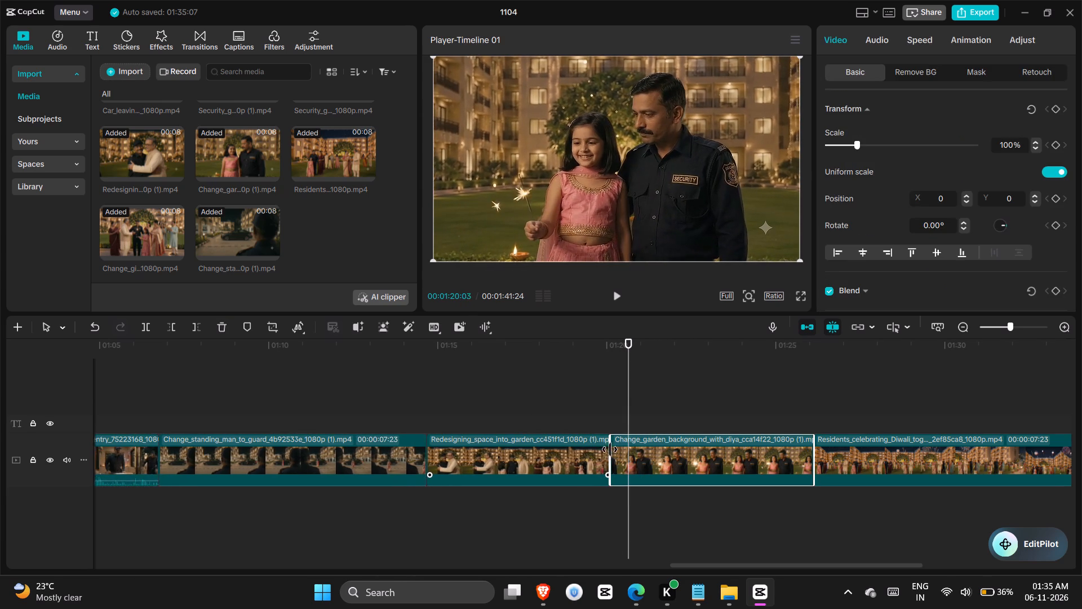
pyautogui.moveTo(610, 449); pyautogui.dragTo(621, 449)
# Play back the Change_garden_background clip and trim its end to 00:01:23:01.
pyautogui.click(506, 394)
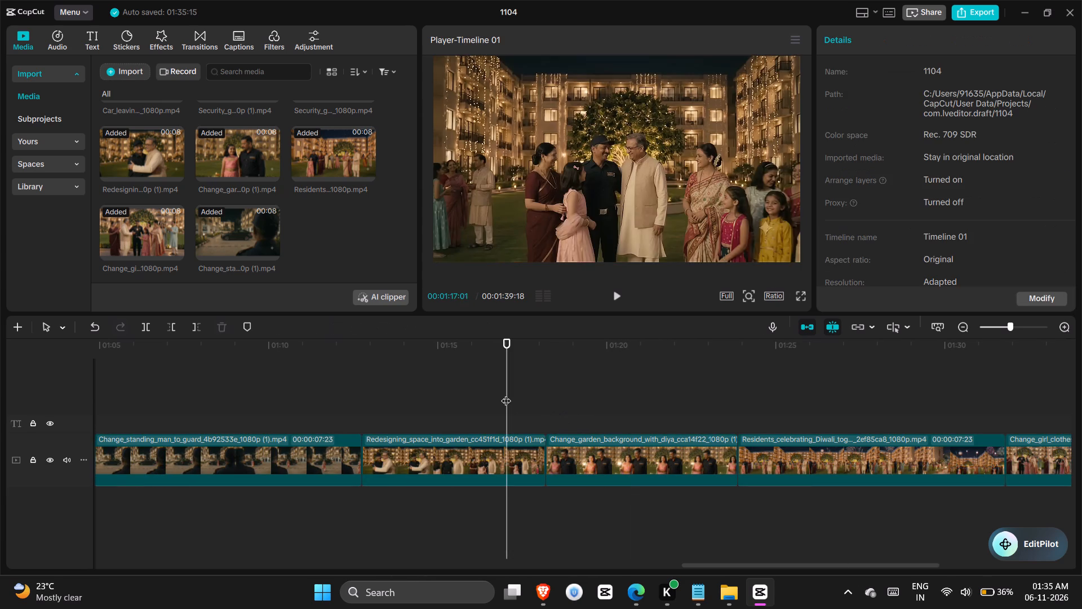
pyautogui.press('space')
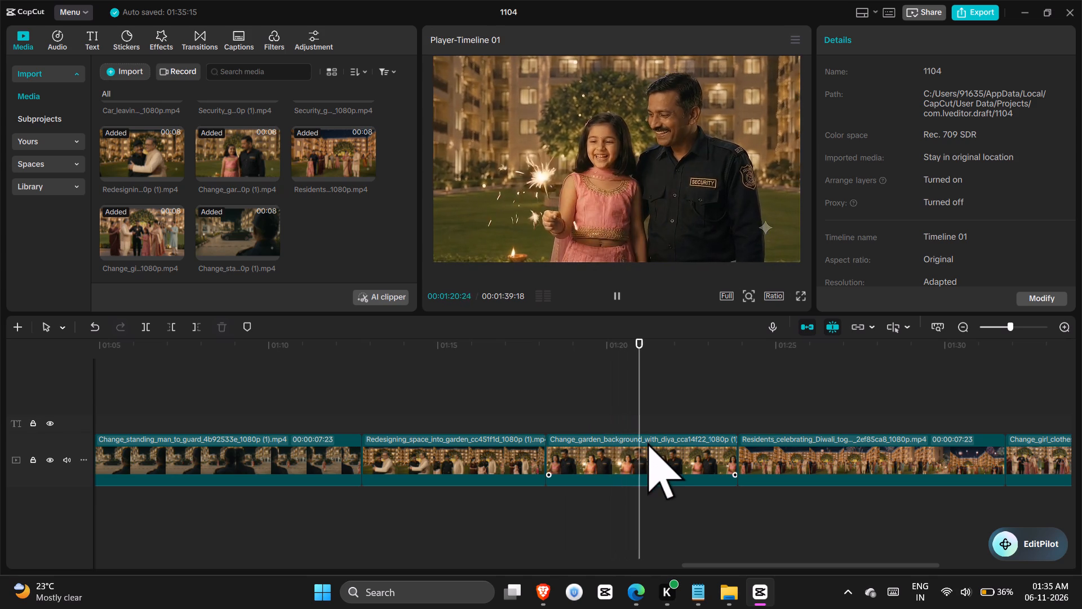
pyautogui.press('space')
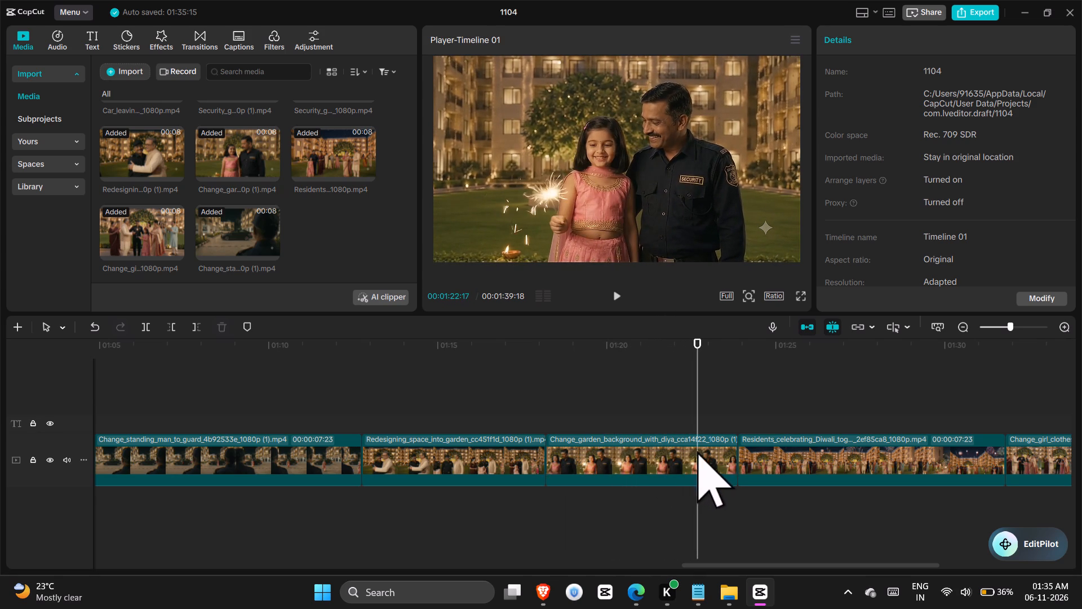
pyautogui.press('space')
pyautogui.press('space')
pyautogui.click(712, 452)
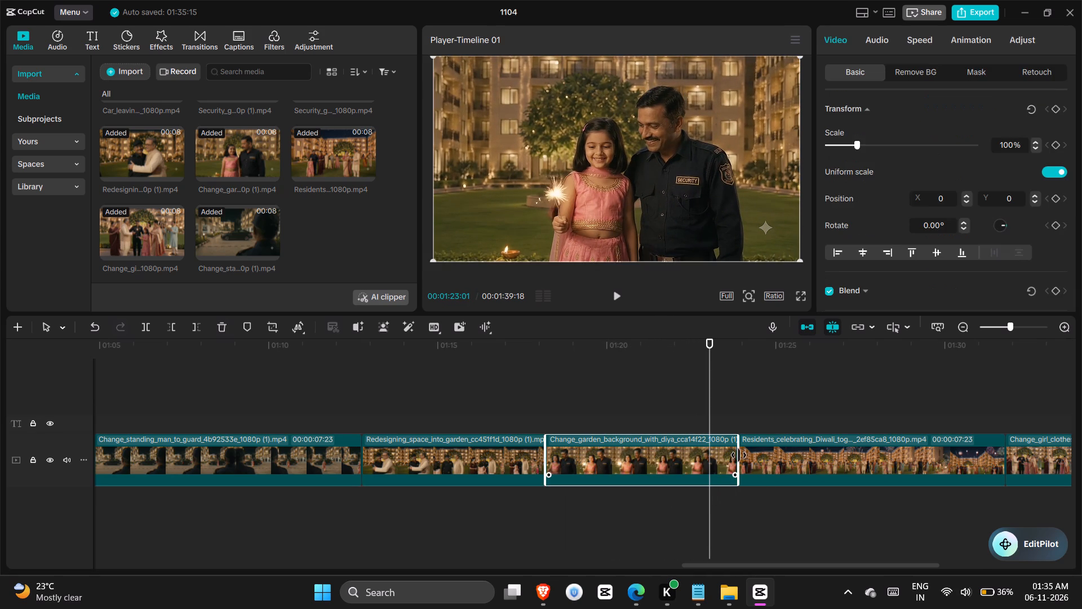
pyautogui.moveTo(739, 455); pyautogui.dragTo(711, 453)
pyautogui.click(700, 422)
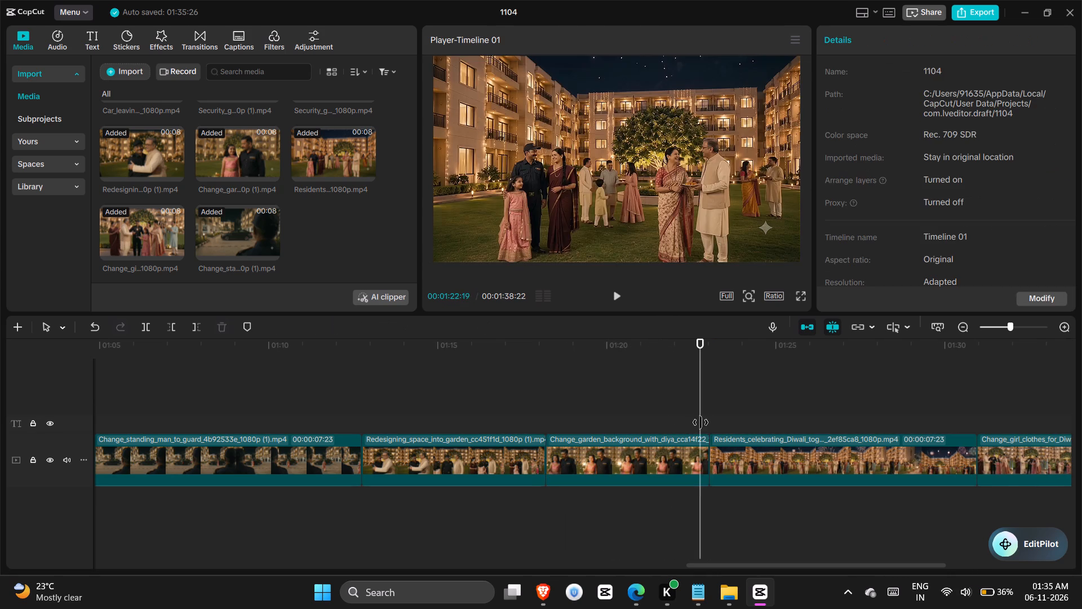
# Play back from the end of the Change_garden_background clip through the Residents_celebrating and Change_girl_clothes clips, replaying them to the end of the timeline.
pyautogui.press('space')
pyautogui.press('space')
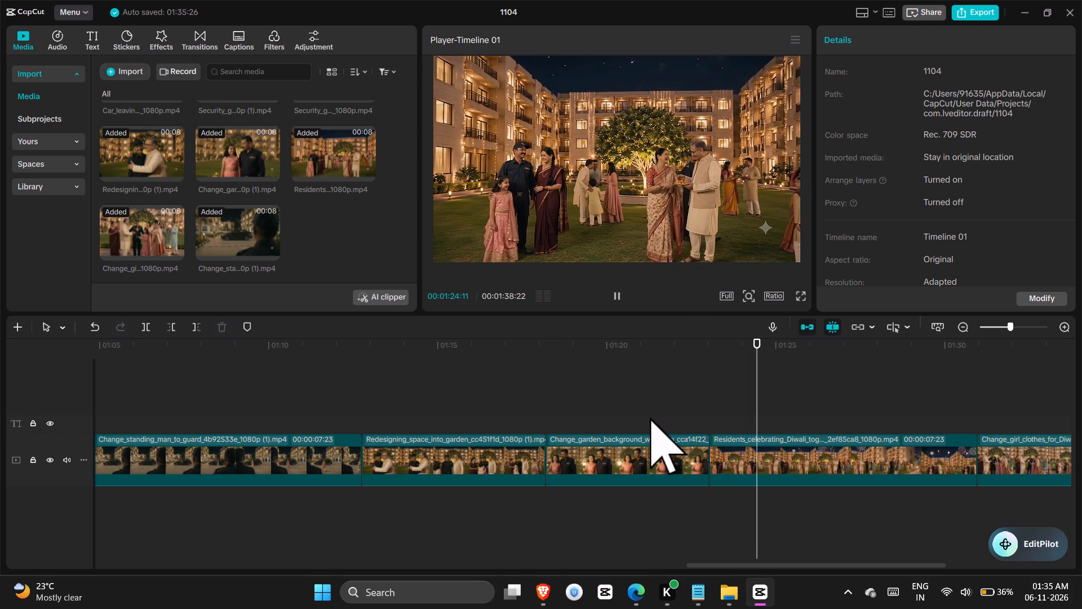
pyautogui.press('space')
pyautogui.keyDown('ctrl'); pyautogui.scroll(-4, 754, 419); pyautogui.keyUp('ctrl')
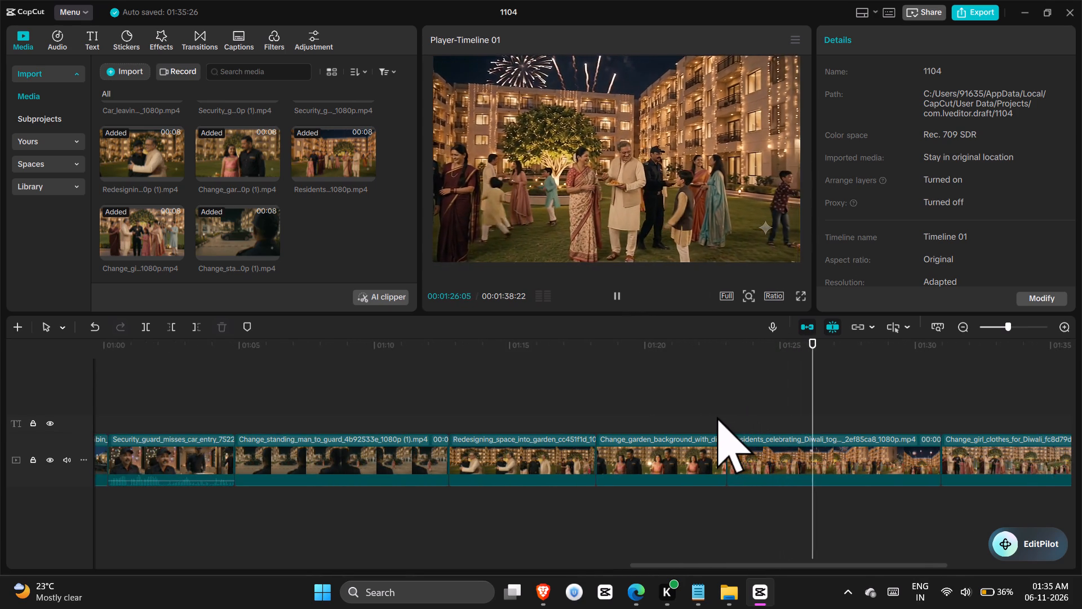
pyautogui.keyDown('ctrl'); pyautogui.scroll(-1, 717, 417); pyautogui.keyUp('ctrl')
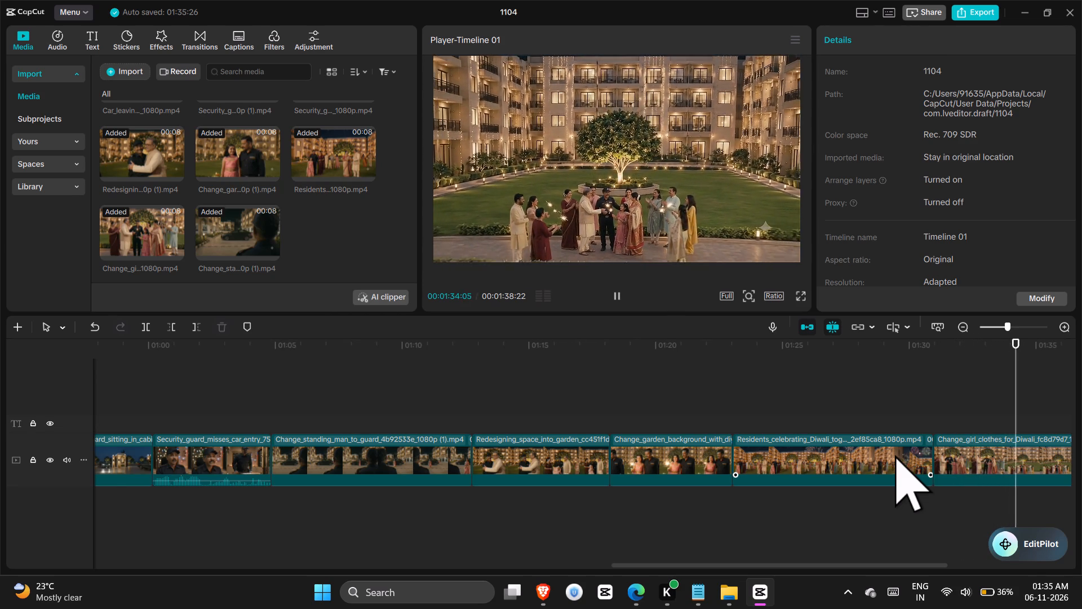
pyautogui.keyDown('ctrl'); pyautogui.scroll(-9, 895, 455); pyautogui.keyUp('ctrl')
pyautogui.scroll(-1, 895, 455)
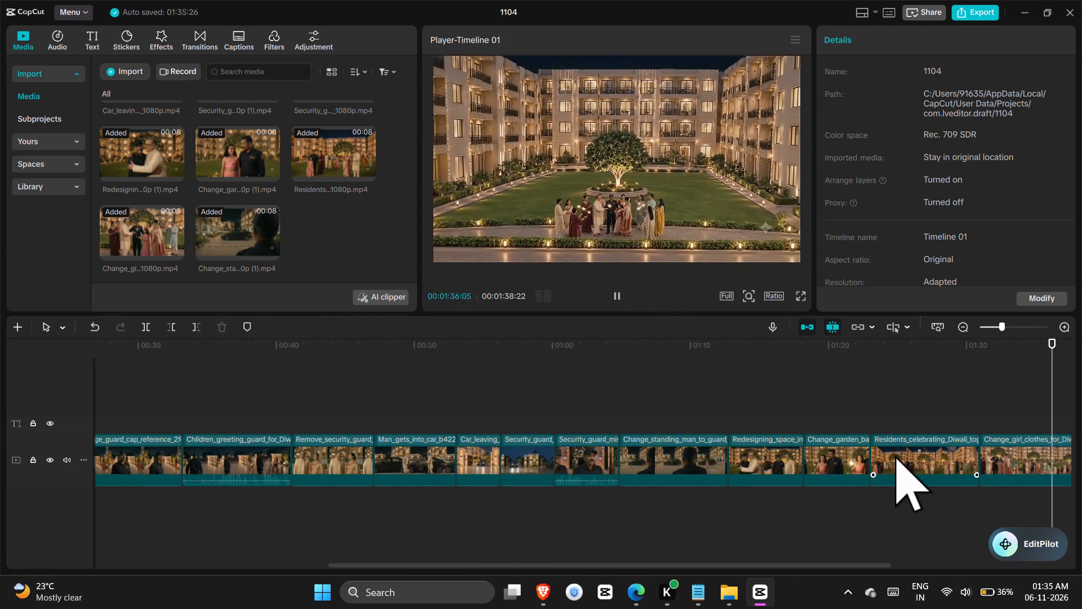
pyautogui.hscroll(-1, 906, 430)
pyautogui.press('space')
pyautogui.doubleClick(799, 398)
pyautogui.press('space')
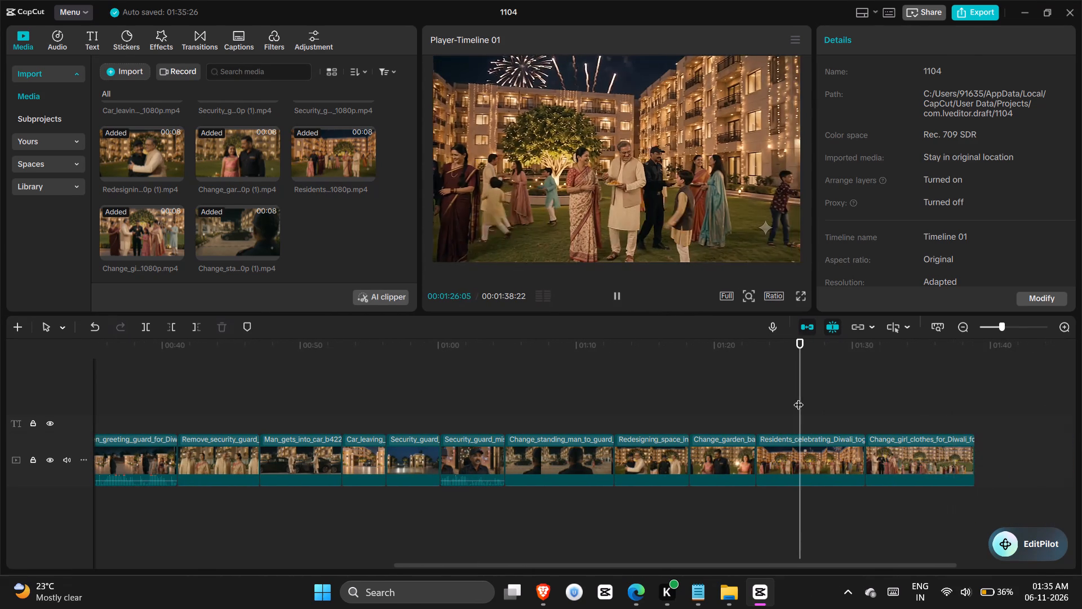
pyautogui.press('space')
pyautogui.press('space')
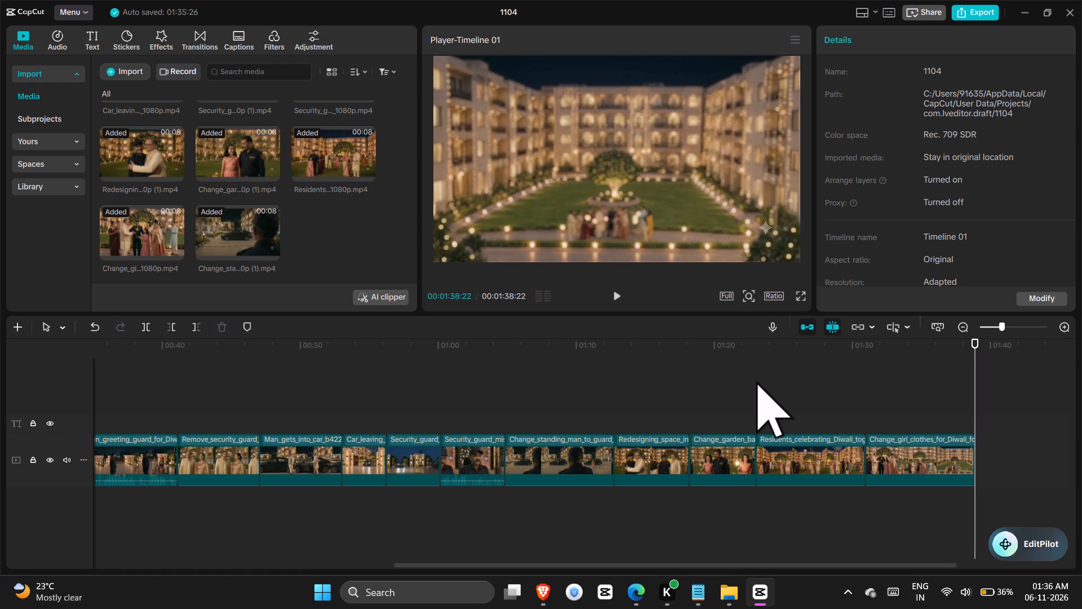
# Play the video from the start, checking the DELHI, INDIA title and the scenes up to the Mother_and_daughter_on_phone clip.
pyautogui.tripleClick(449, 377)
pyautogui.moveTo(449, 377); pyautogui.dragTo(20, 390)
pyautogui.click(20, 390)
pyautogui.press('v')
pyautogui.press('space')
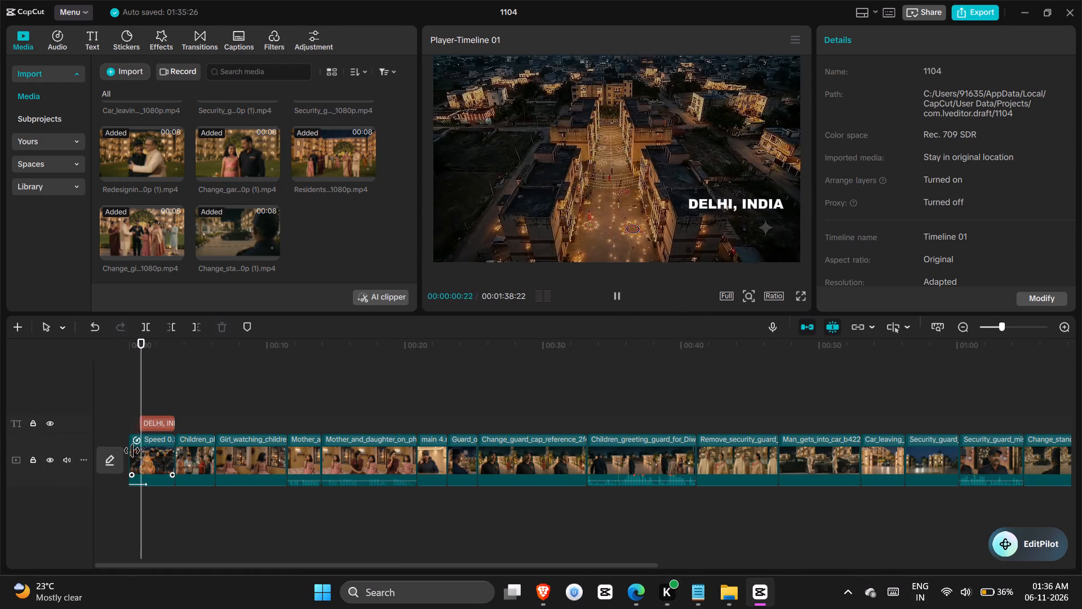
pyautogui.press('space')
pyautogui.click(150, 433)
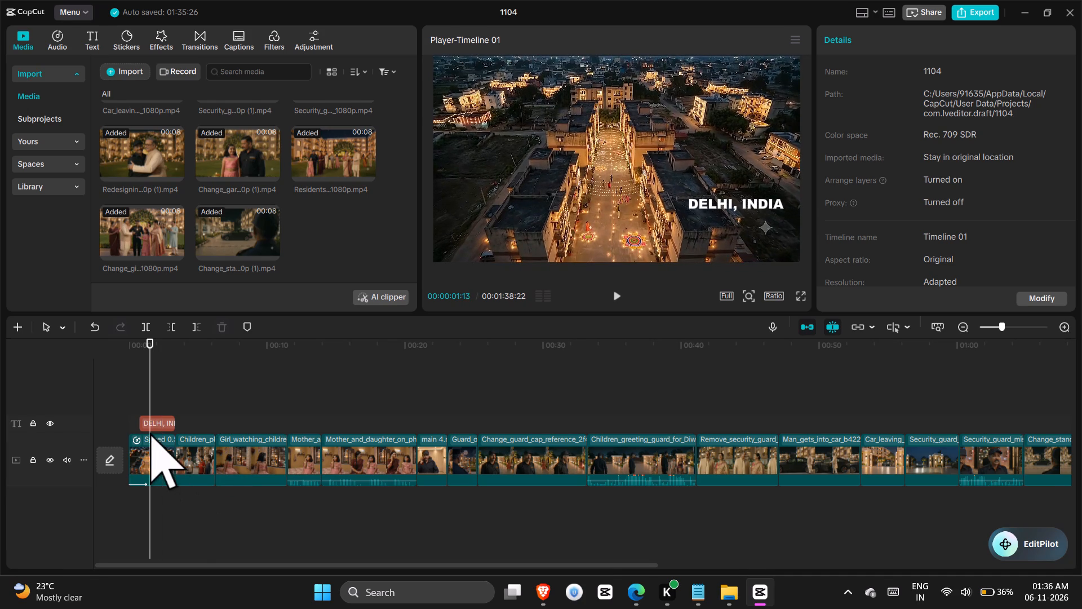
pyautogui.click(151, 429)
pyautogui.click(150, 393)
pyautogui.moveTo(119, 387); pyautogui.dragTo(107, 386)
pyautogui.click(107, 386)
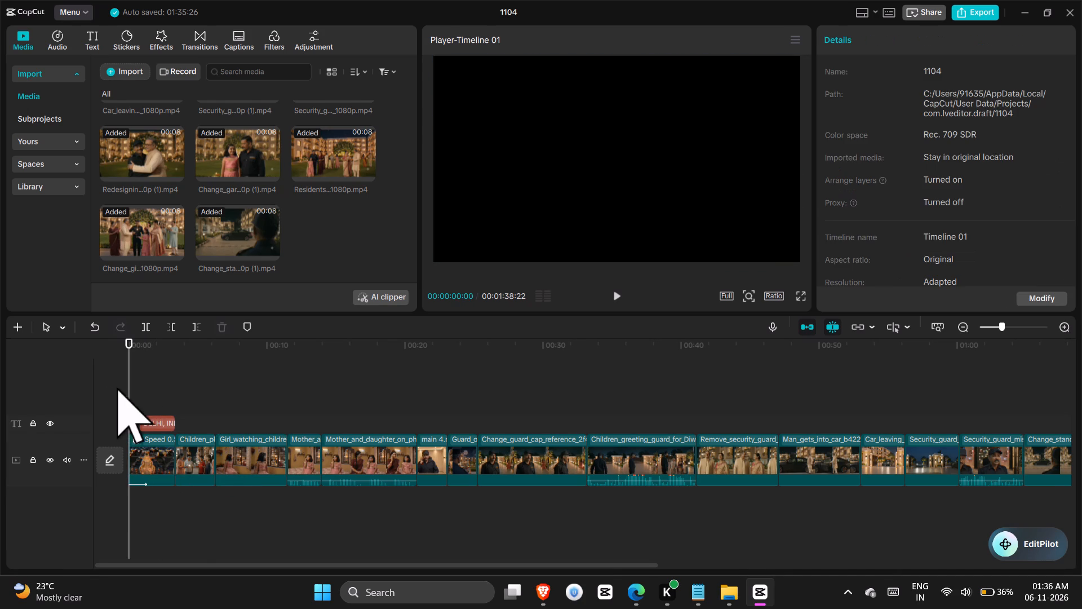
pyautogui.press('space')
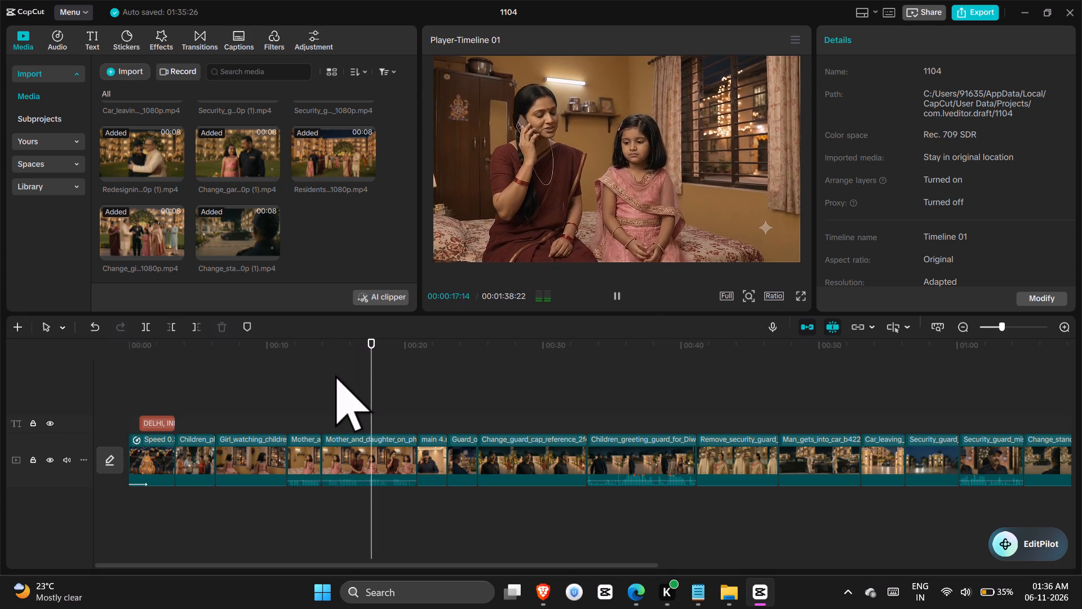
# Return to the start of the timeline and briefly preview the opening aerial shot.
pyautogui.click(118, 373)
pyautogui.click(144, 381)
pyautogui.click(144, 381)
pyautogui.moveTo(144, 381); pyautogui.dragTo(128, 381)
pyautogui.click(128, 381)
pyautogui.press('space')
pyautogui.press('space')
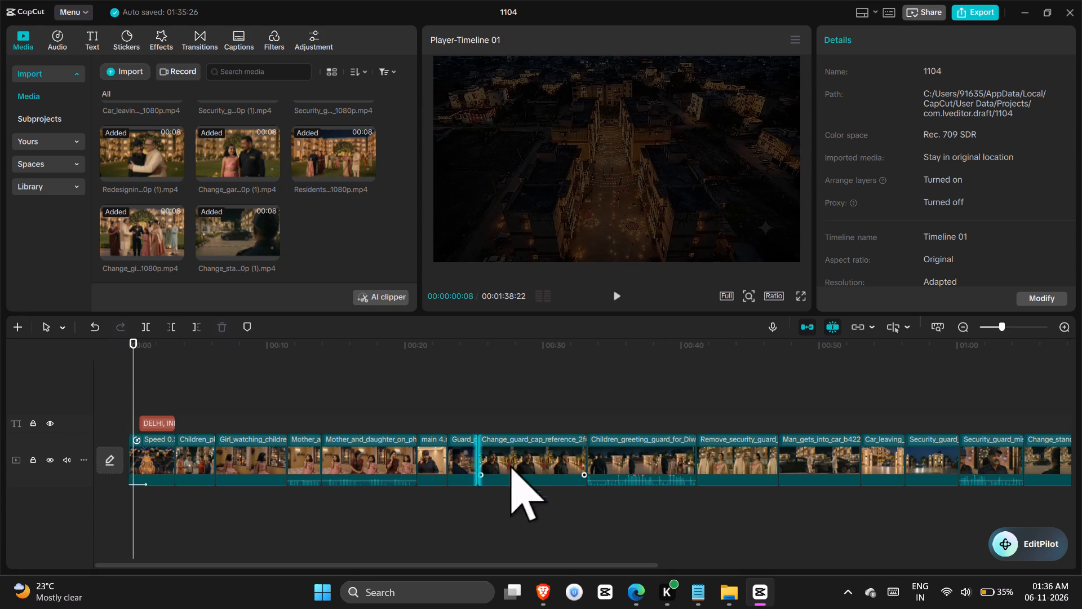
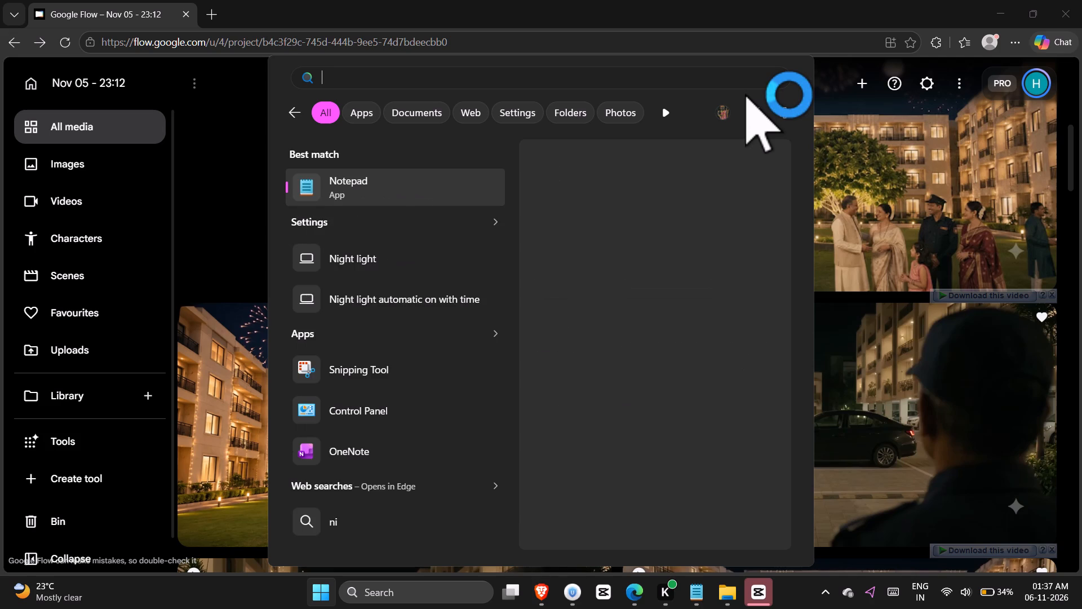
pyautogui.write('nou')
pyautogui.press('BackSpace')
pyautogui.press('BackSpace')
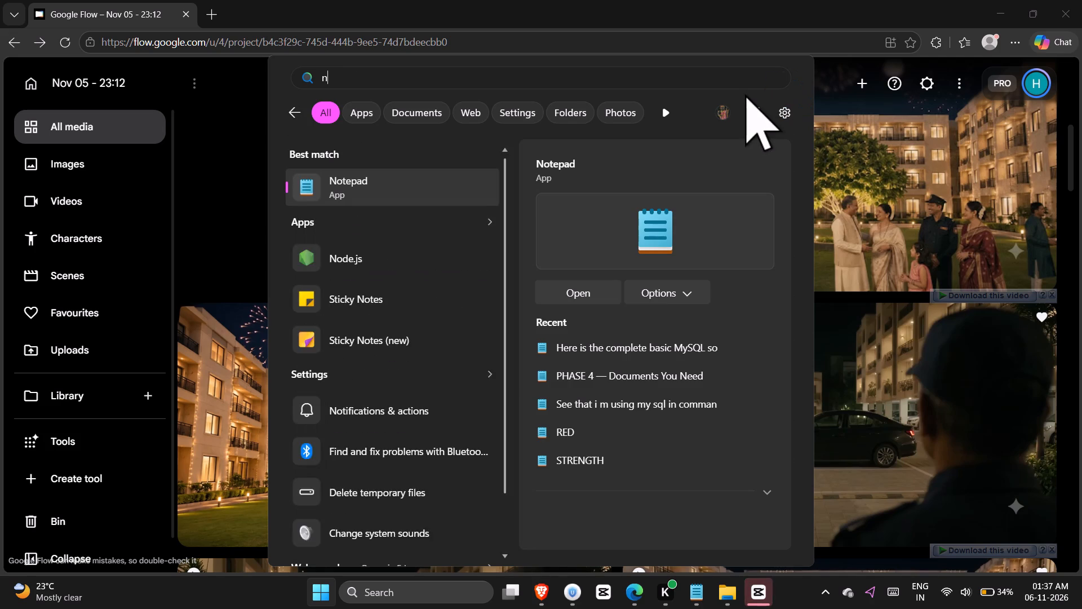
pyautogui.press('BackSpace')
pyautogui.press('BackSpace')
pyautogui.press('m')
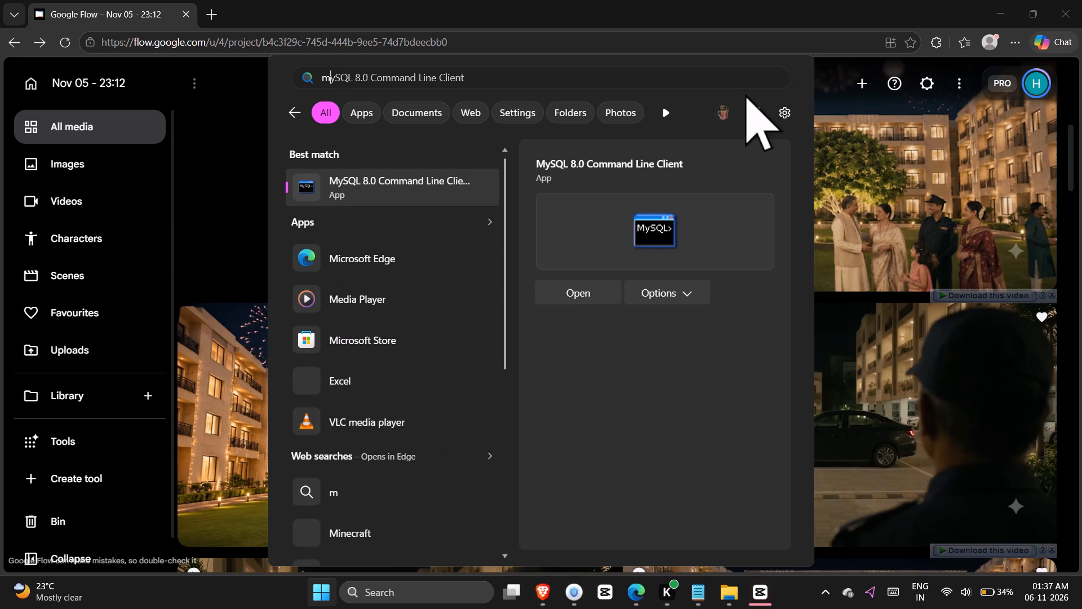
pyautogui.press('u')
pyautogui.press('BackSpace')
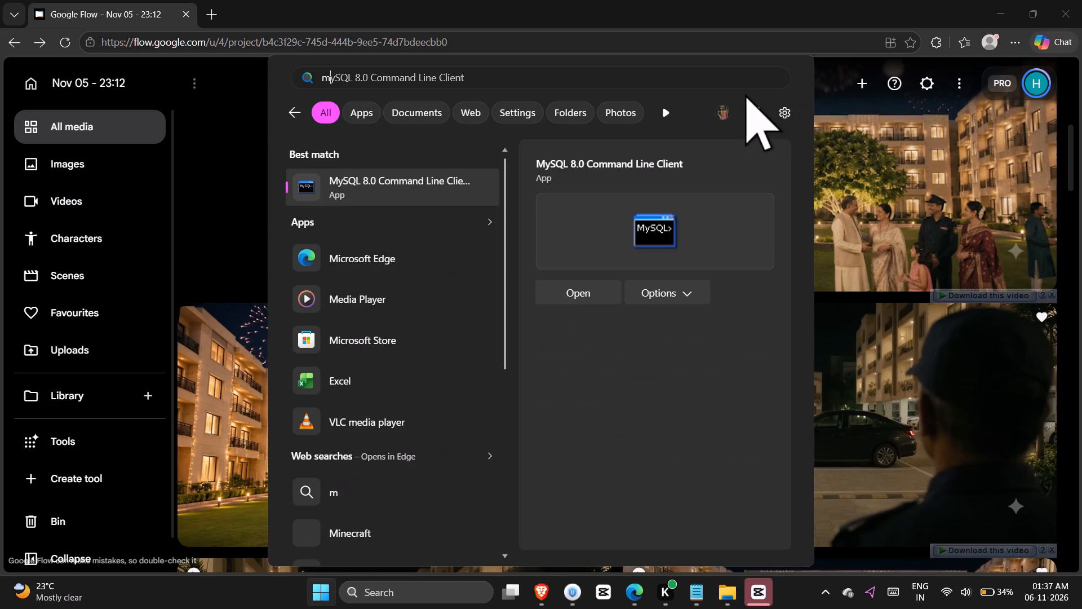
pyautogui.write('ou')
pyautogui.press('Return')
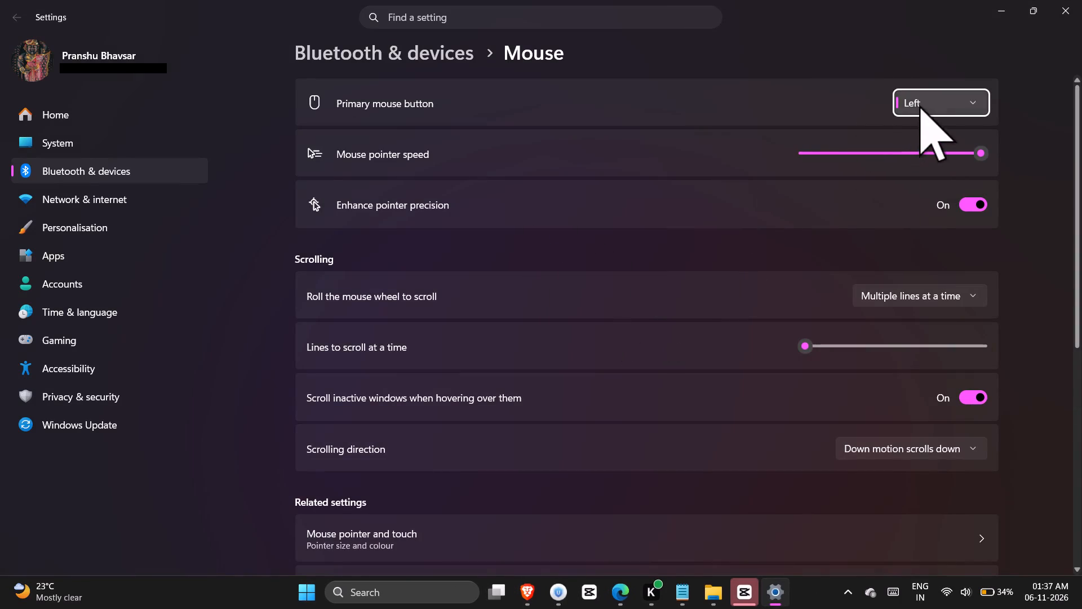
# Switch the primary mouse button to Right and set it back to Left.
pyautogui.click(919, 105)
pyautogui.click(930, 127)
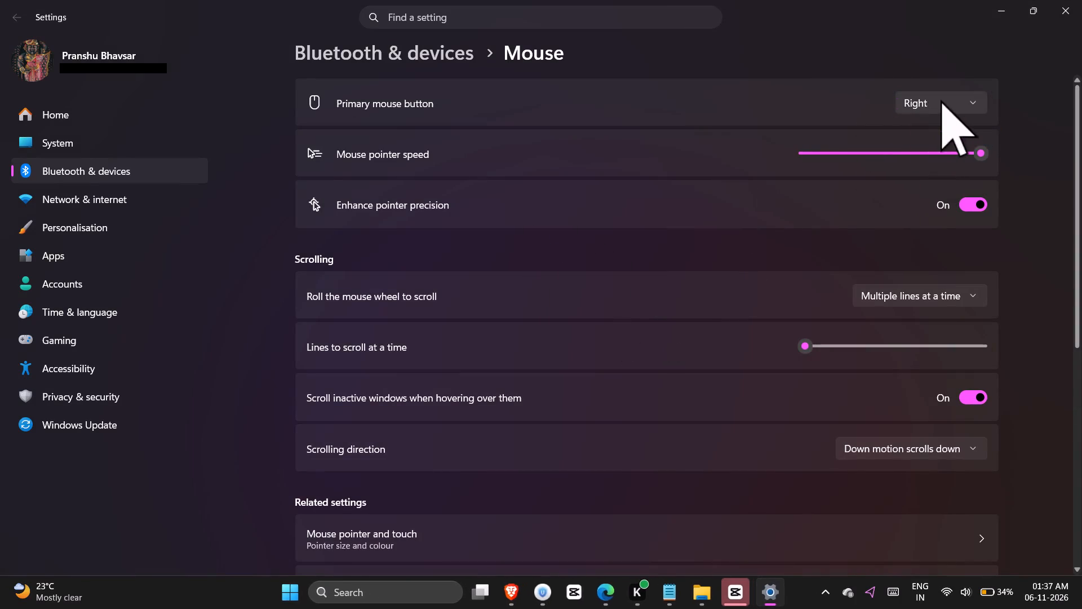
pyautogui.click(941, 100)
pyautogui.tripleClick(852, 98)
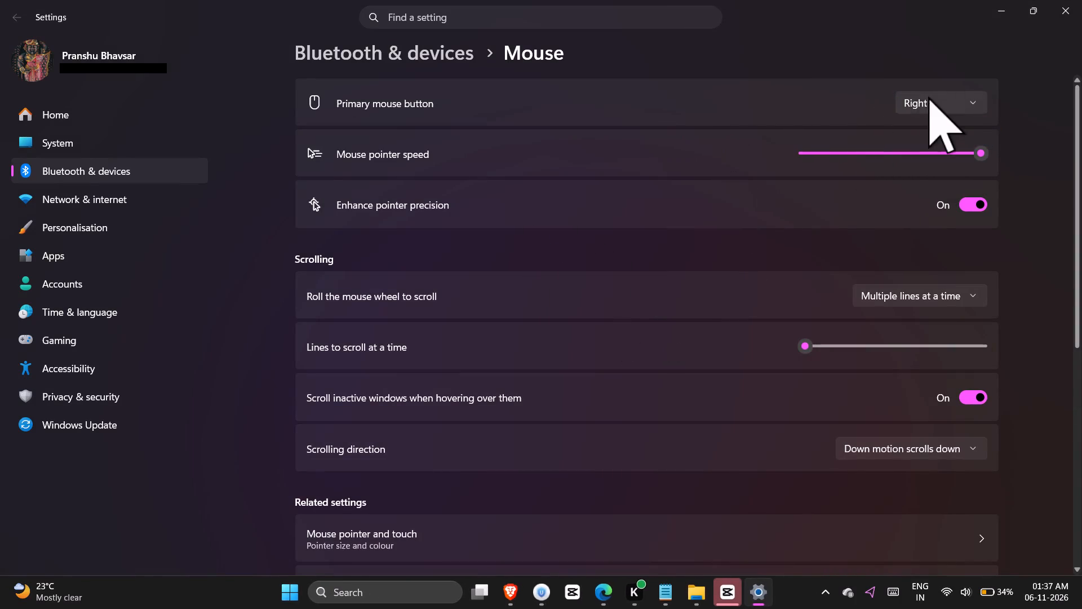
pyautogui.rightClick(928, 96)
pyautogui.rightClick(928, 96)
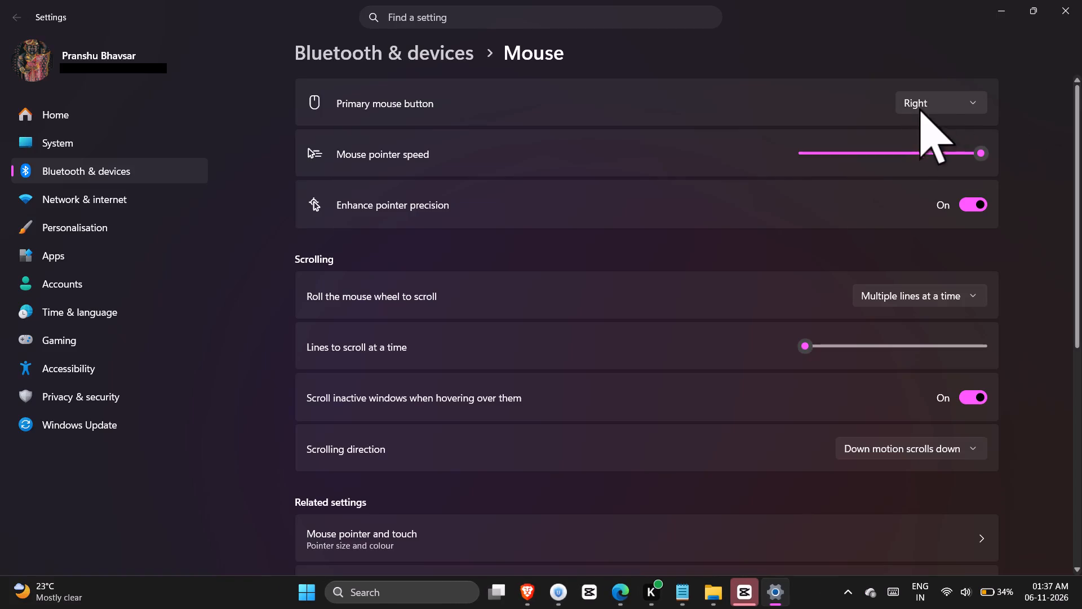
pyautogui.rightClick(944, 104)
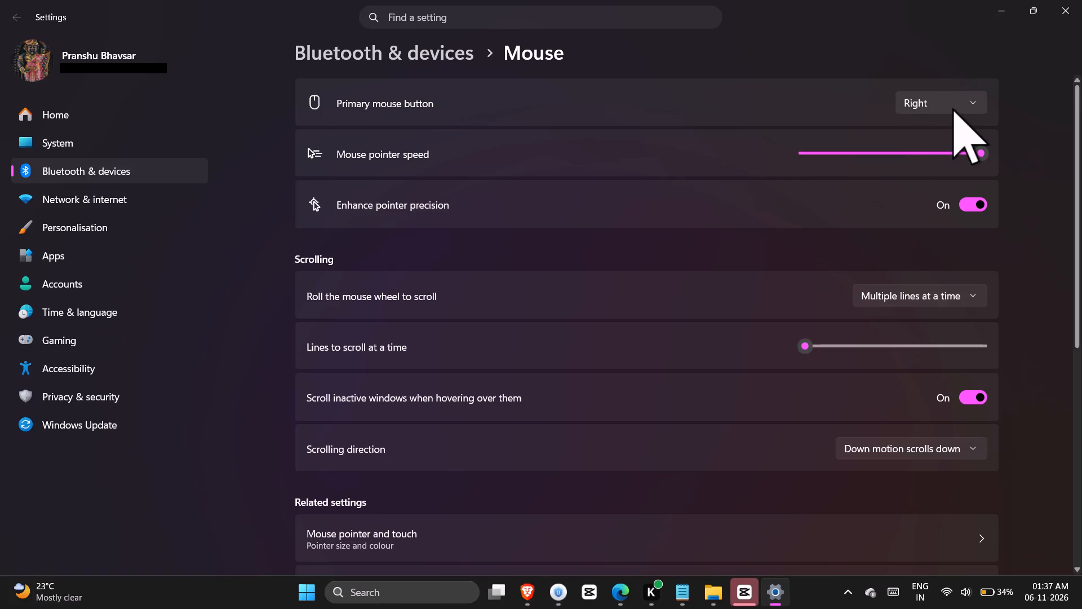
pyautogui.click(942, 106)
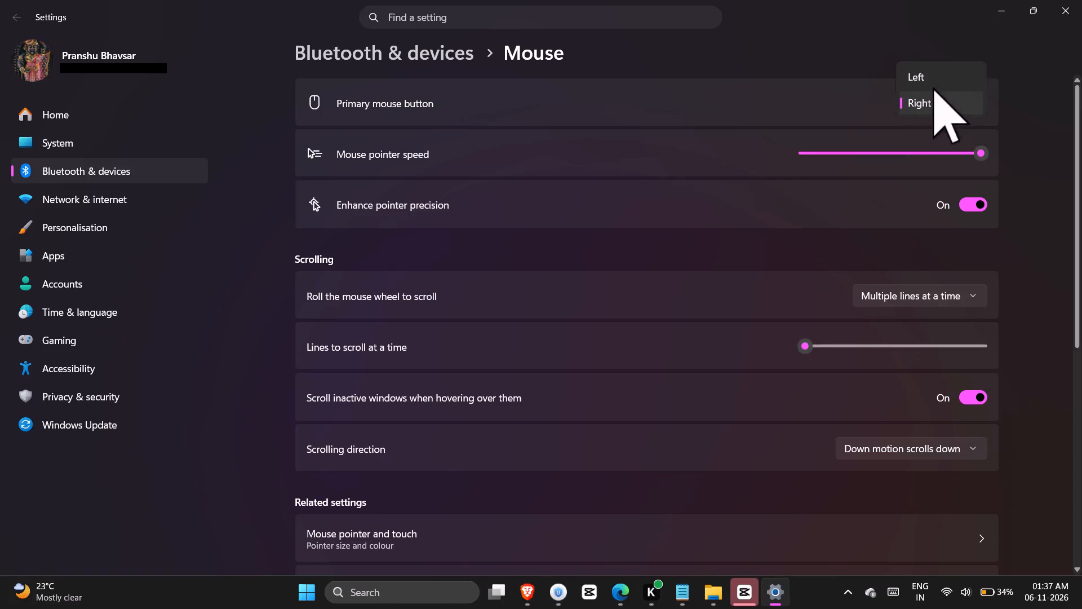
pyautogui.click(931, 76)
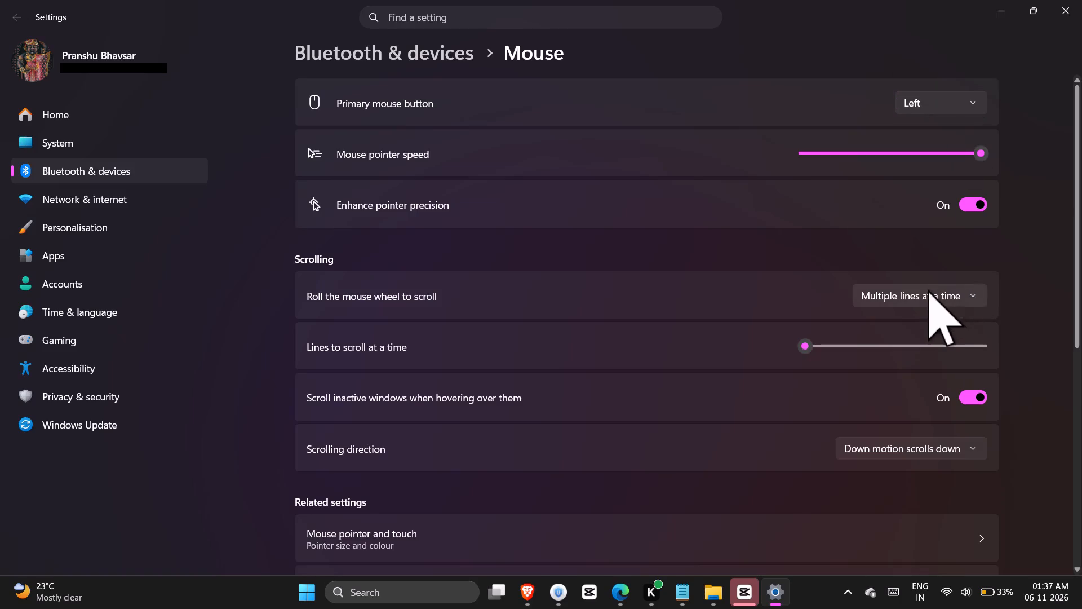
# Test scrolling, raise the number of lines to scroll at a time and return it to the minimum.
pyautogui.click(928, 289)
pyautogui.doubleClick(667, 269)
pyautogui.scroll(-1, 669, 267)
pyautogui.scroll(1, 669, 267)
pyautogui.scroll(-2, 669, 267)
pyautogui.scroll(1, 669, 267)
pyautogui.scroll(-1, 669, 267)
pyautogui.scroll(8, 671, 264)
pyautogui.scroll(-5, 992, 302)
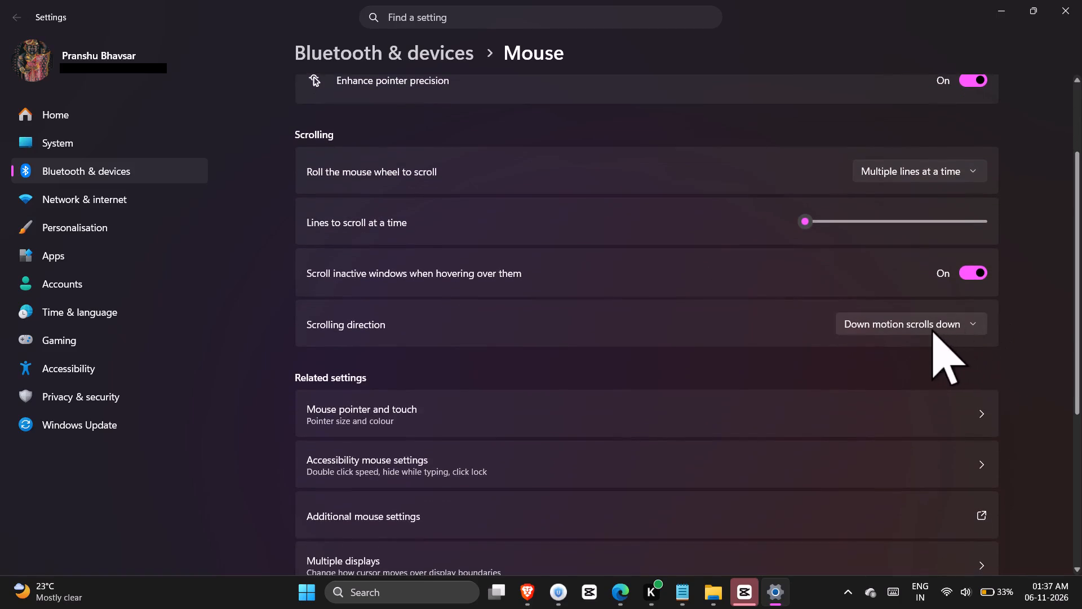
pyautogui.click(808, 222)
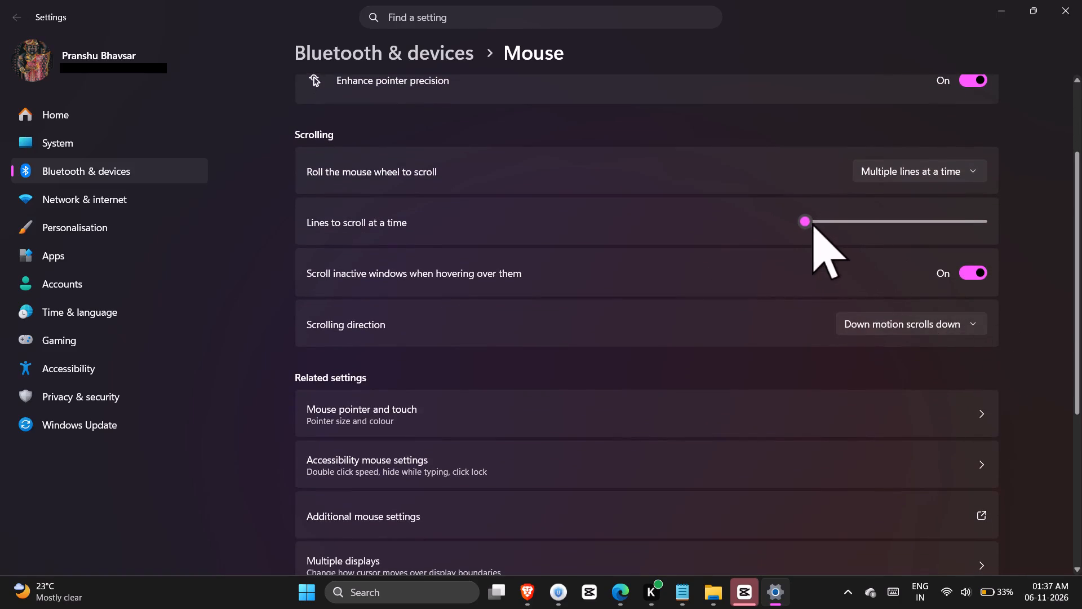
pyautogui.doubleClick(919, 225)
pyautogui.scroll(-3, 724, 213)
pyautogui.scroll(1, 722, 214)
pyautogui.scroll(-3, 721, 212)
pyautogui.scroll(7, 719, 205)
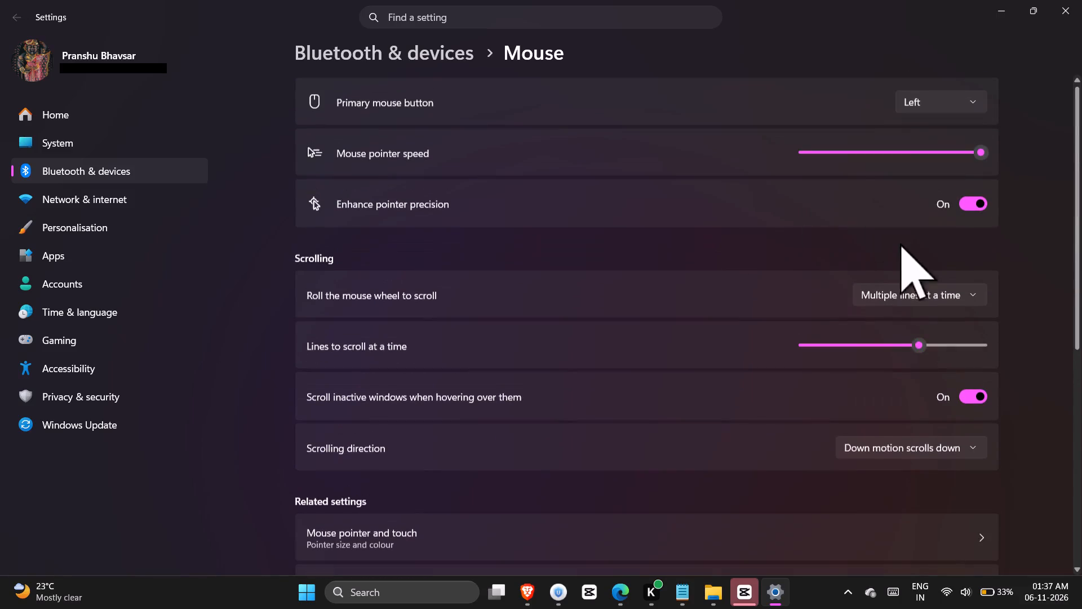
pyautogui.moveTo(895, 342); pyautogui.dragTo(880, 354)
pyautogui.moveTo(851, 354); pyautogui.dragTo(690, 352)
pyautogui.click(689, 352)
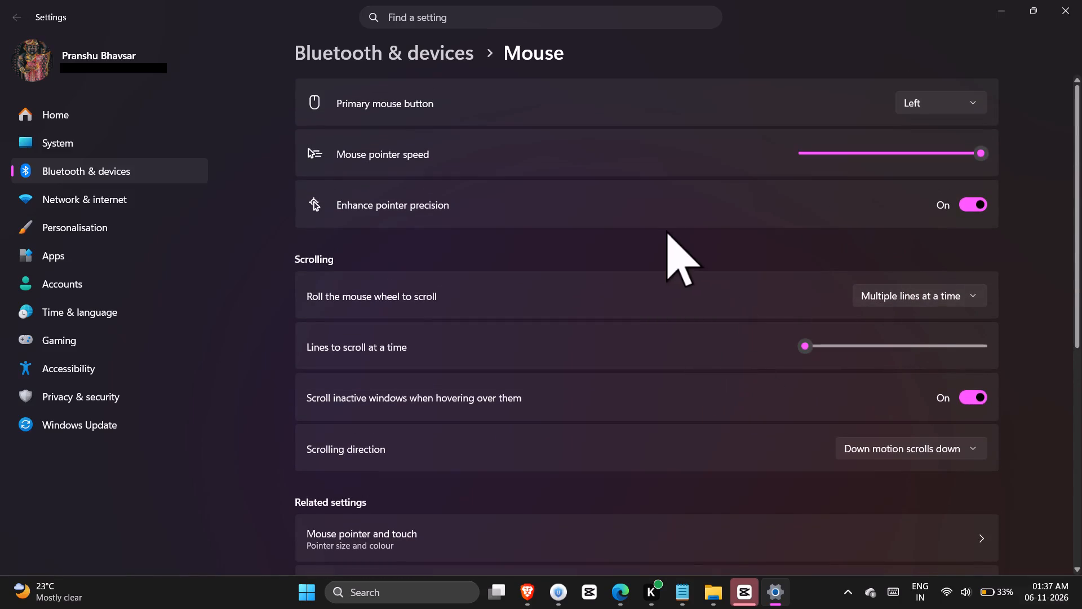
# Turn off Enhance pointer precision in the mouse settings.
pyautogui.doubleClick(967, 213)
pyautogui.click(967, 205)
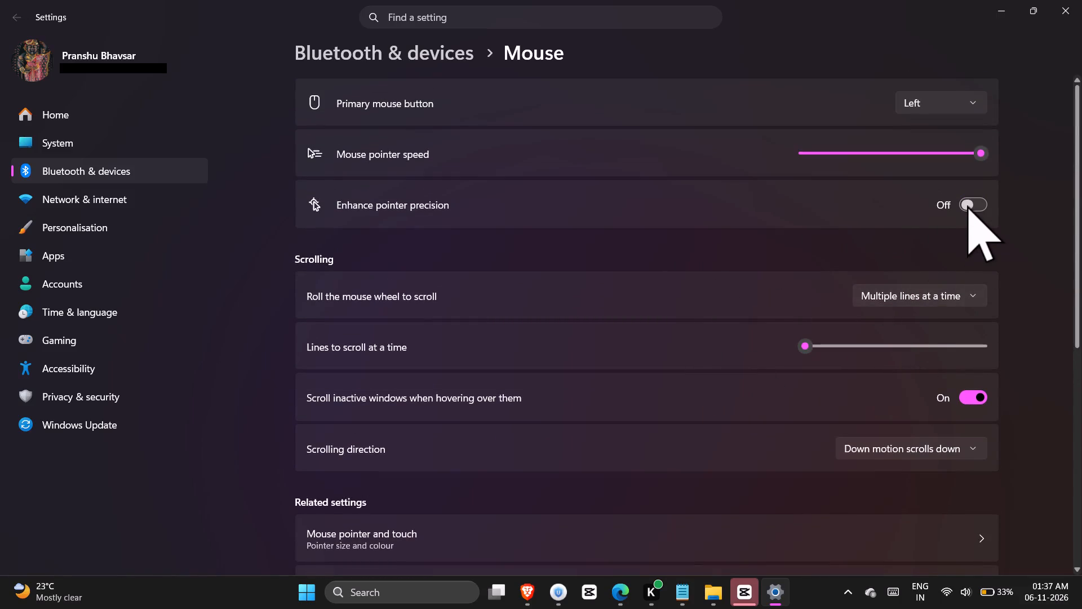
# Open the Mouse pointer and touch settings and reduce the pointer size to near the small end of its range.
pyautogui.scroll(-4, 791, 181)
pyautogui.scroll(1, 790, 183)
pyautogui.scroll(-2, 790, 183)
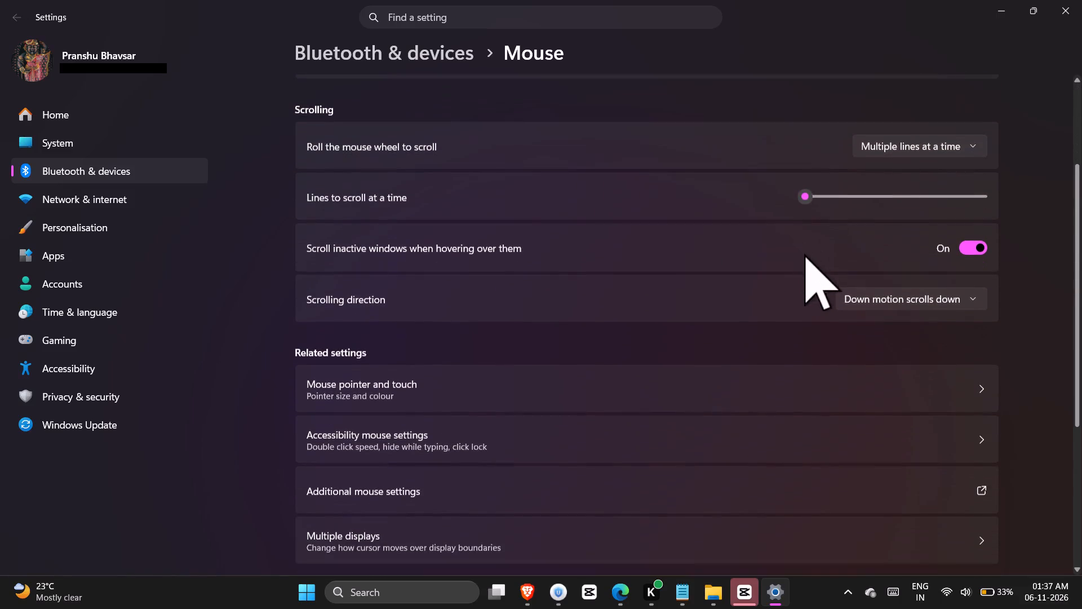
pyautogui.click(767, 264)
pyautogui.click(767, 266)
pyautogui.scroll(-5, 815, 328)
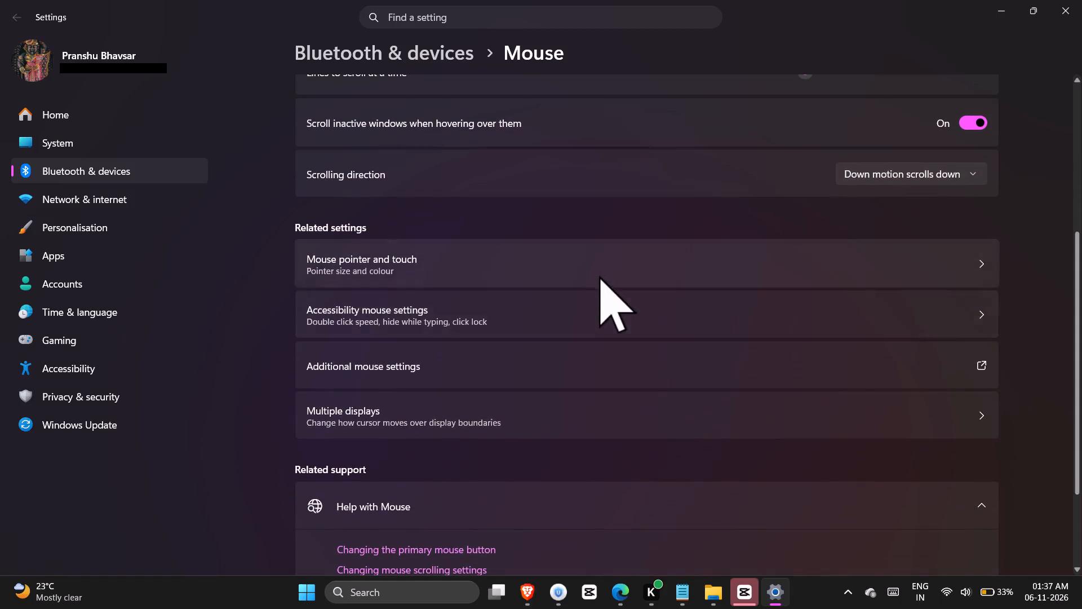
pyautogui.click(592, 268)
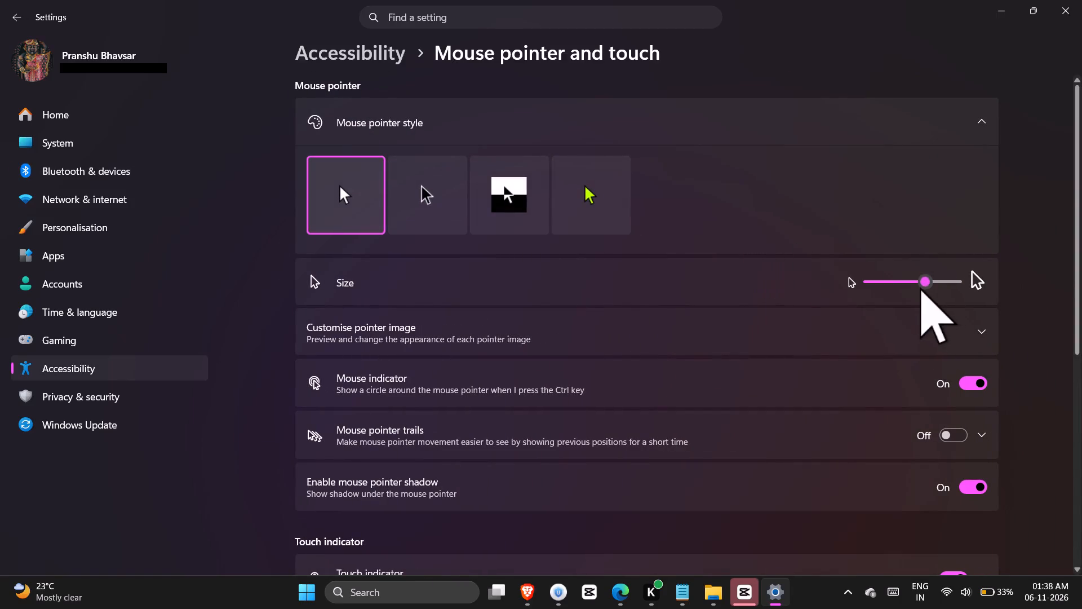
pyautogui.moveTo(920, 287); pyautogui.dragTo(971, 288)
pyautogui.moveTo(969, 286); pyautogui.dragTo(855, 287)
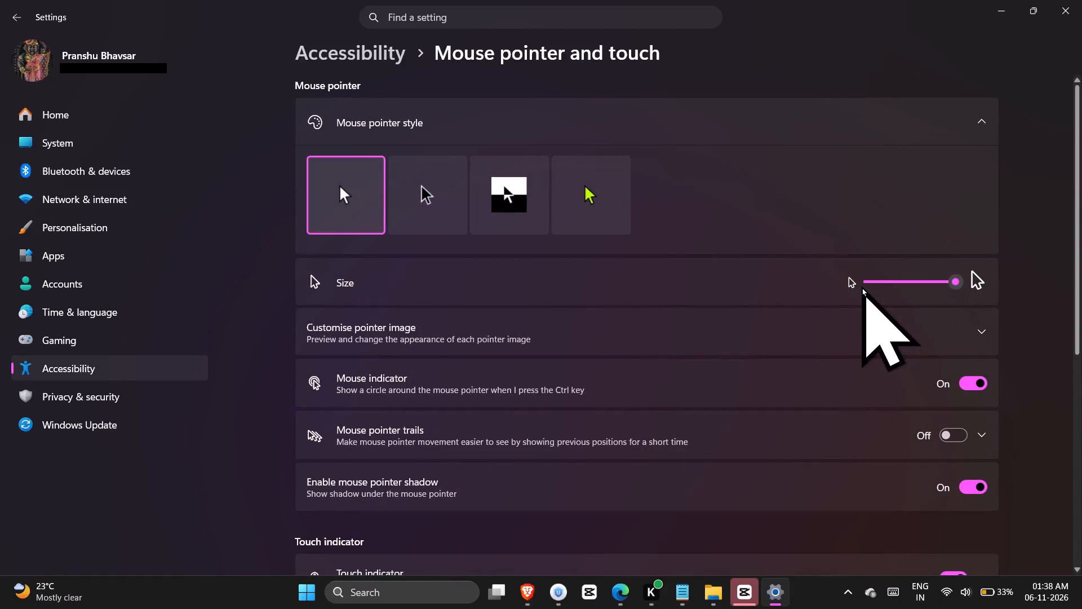
pyautogui.doubleClick(864, 284)
pyautogui.moveTo(869, 282); pyautogui.dragTo(898, 285)
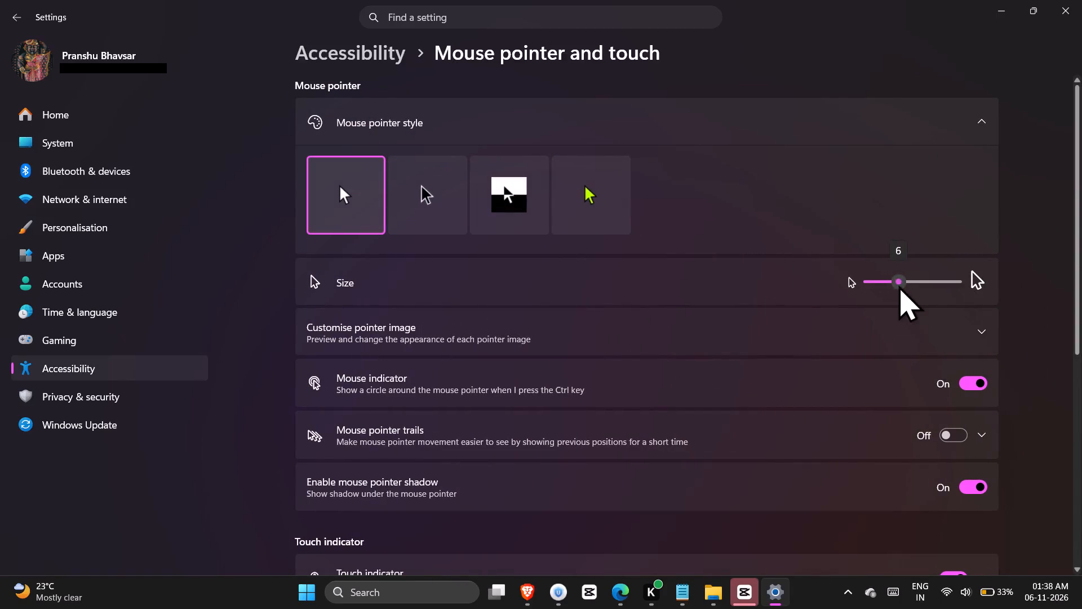
pyautogui.moveTo(898, 285); pyautogui.dragTo(882, 285)
pyautogui.doubleClick(882, 285)
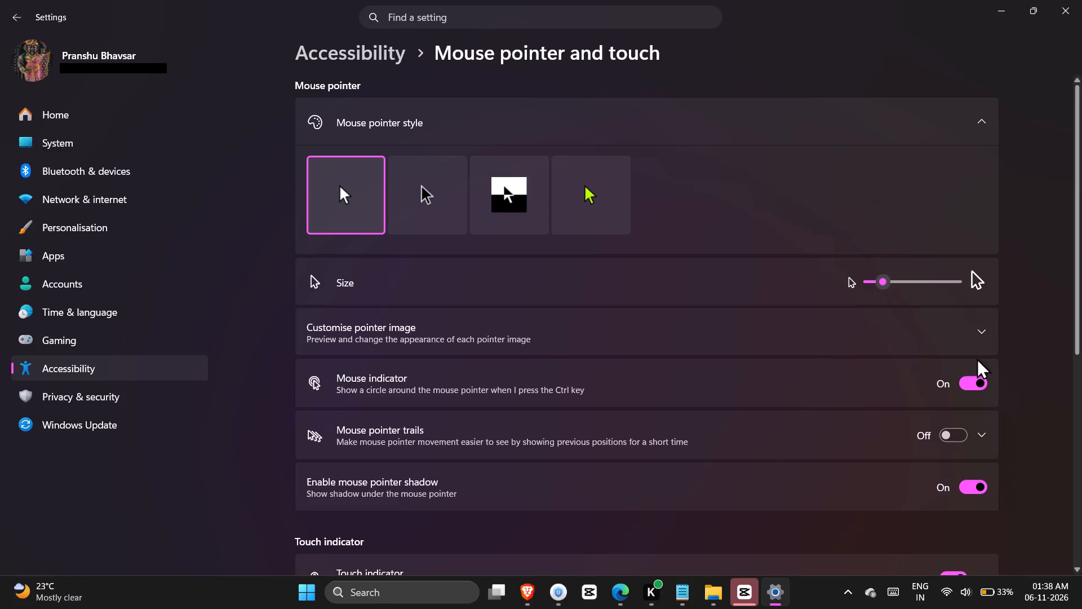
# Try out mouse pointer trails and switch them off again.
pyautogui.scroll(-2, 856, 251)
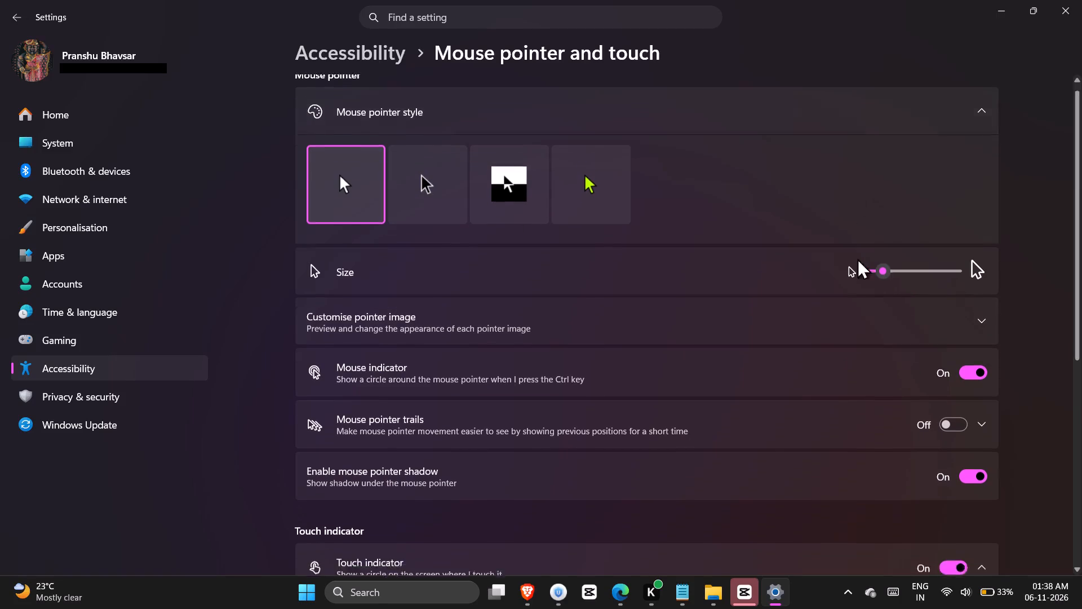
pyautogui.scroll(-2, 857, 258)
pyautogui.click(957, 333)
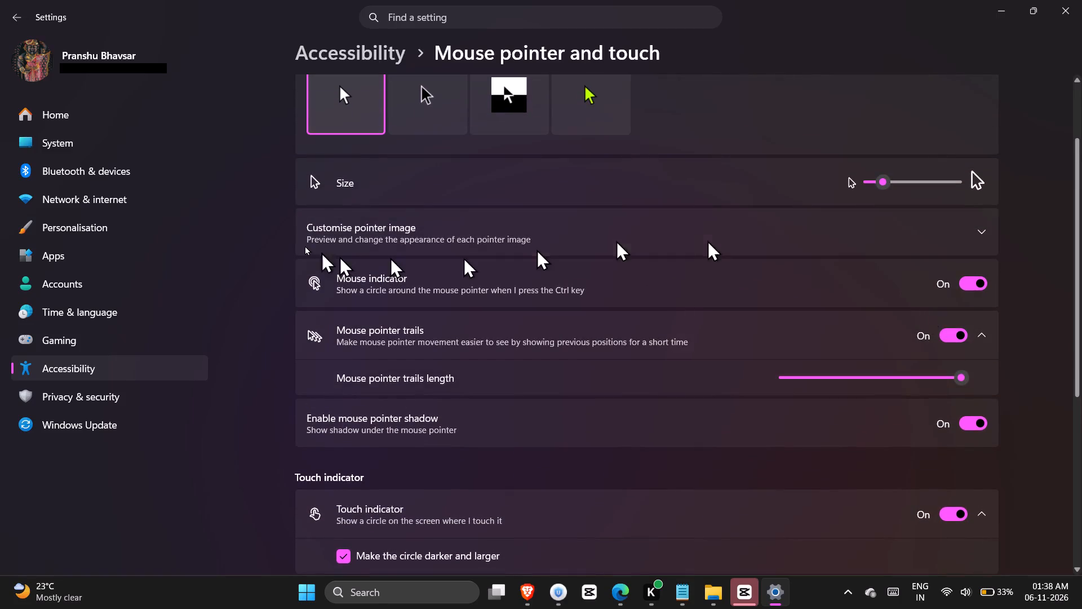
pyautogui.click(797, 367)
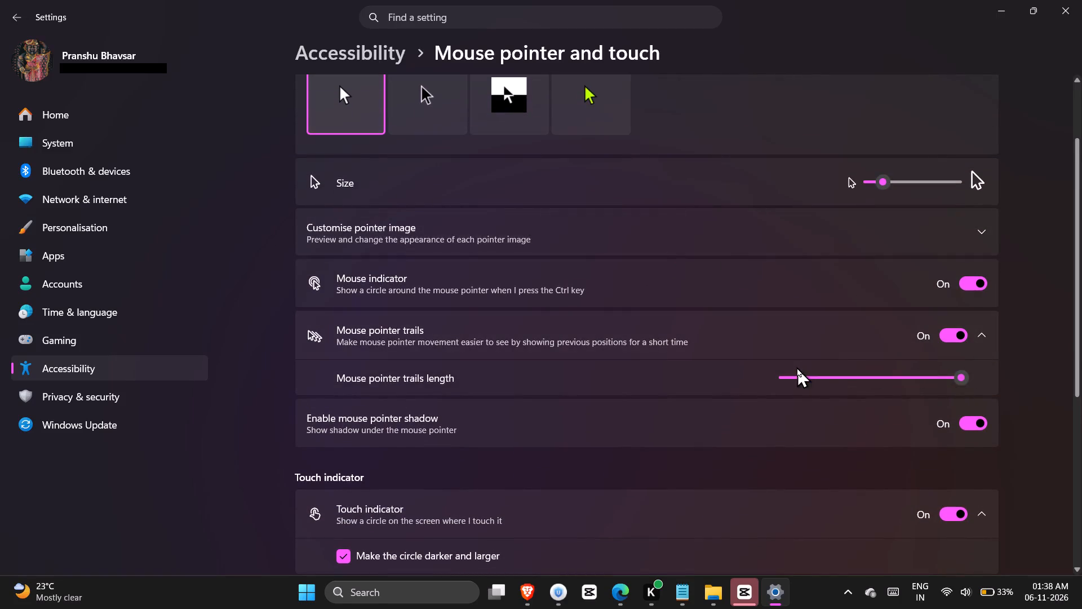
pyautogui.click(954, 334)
# Close Settings, switch to CapCut and open project 1104.
pyautogui.scroll(-7, 948, 334)
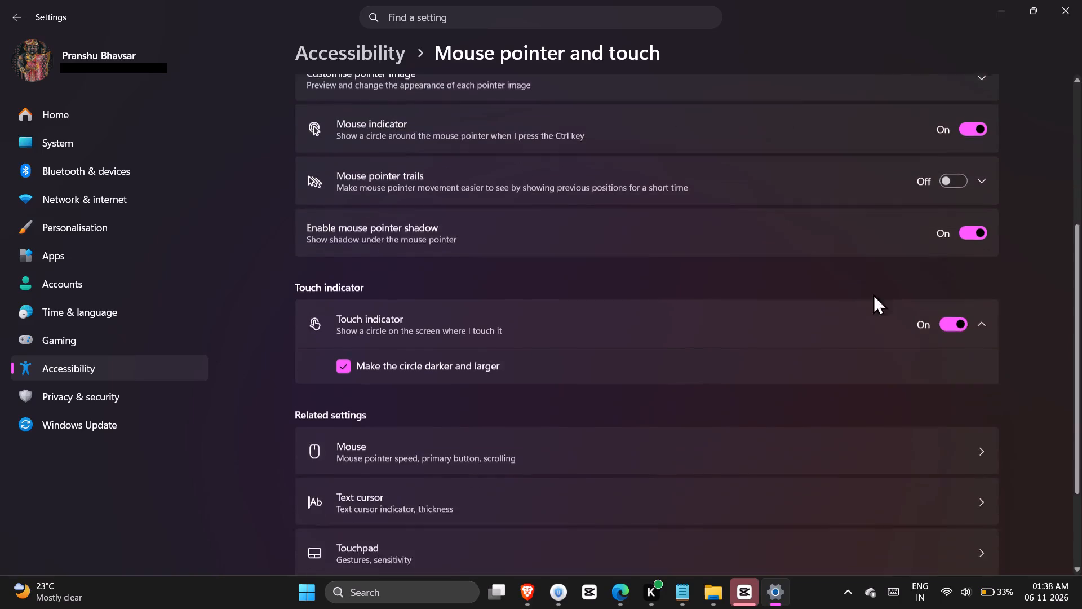
pyautogui.click(559, 436)
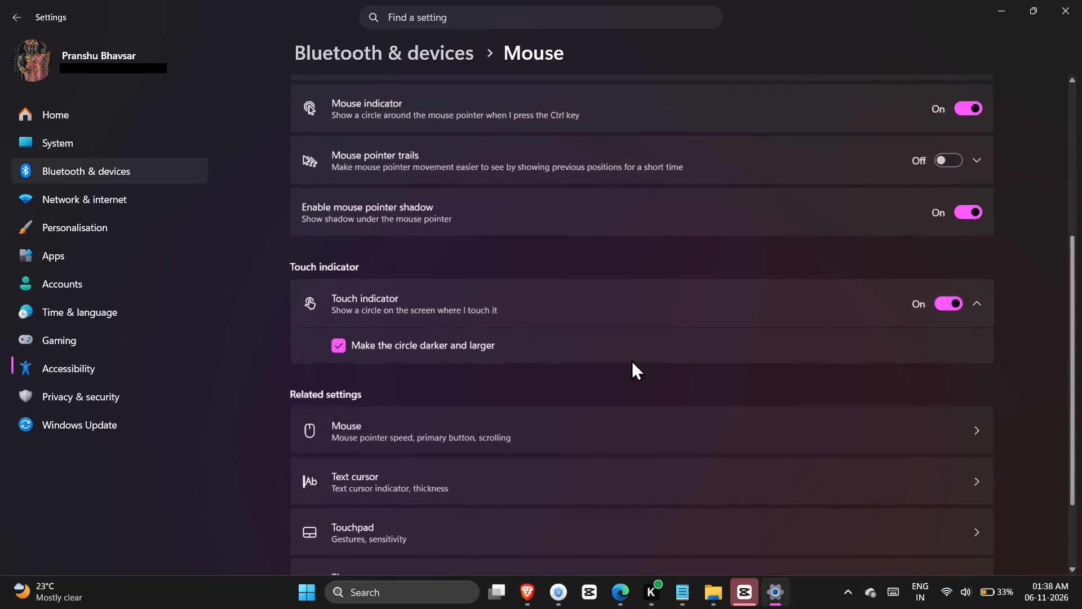
pyautogui.click(1067, 10)
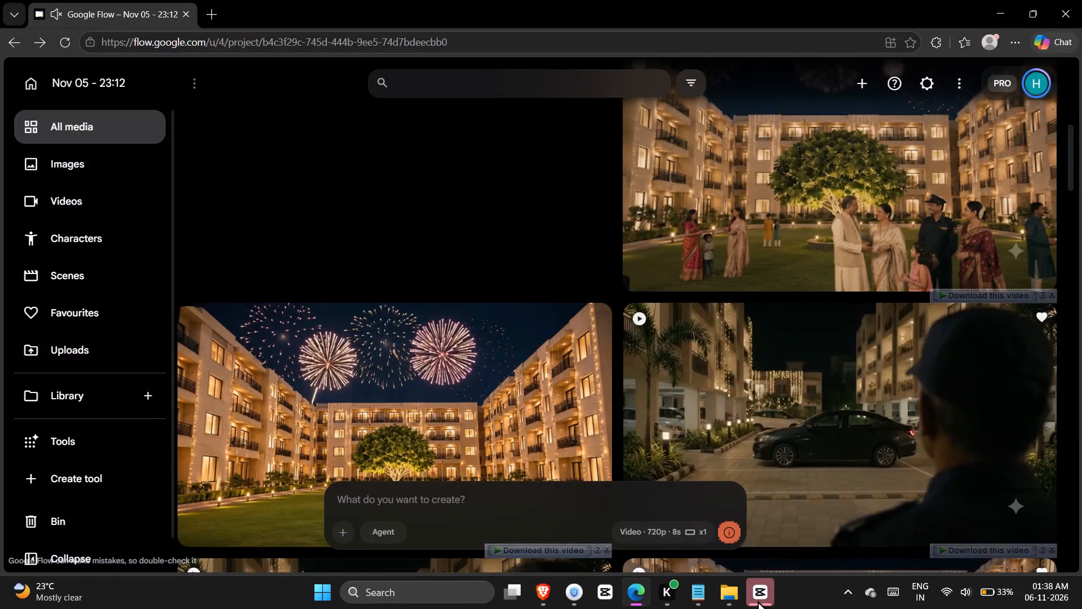
pyautogui.doubleClick(757, 601)
pyautogui.click(748, 585)
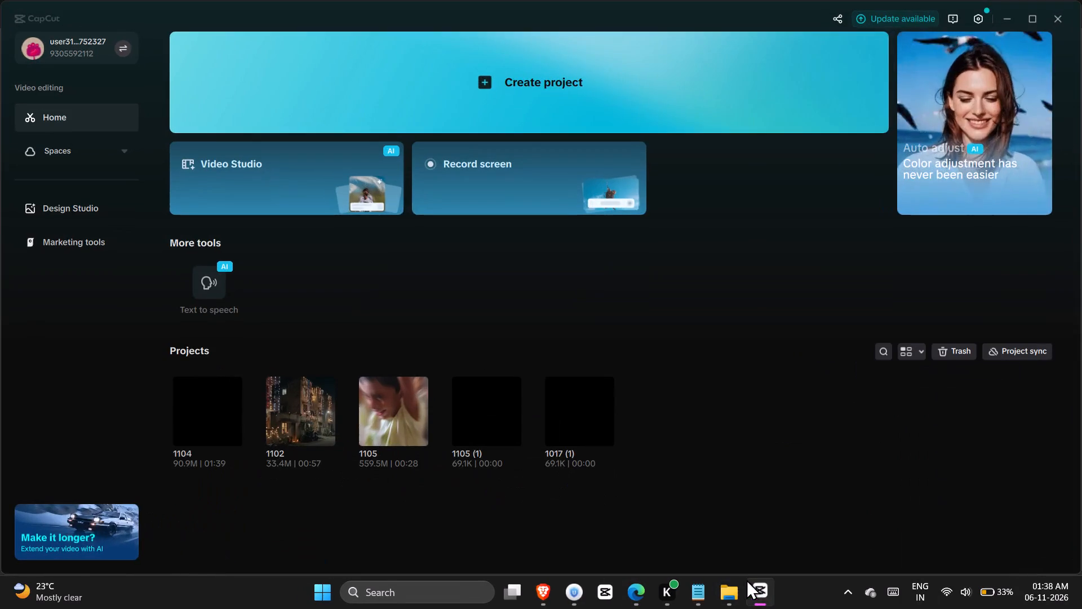
pyautogui.click(220, 414)
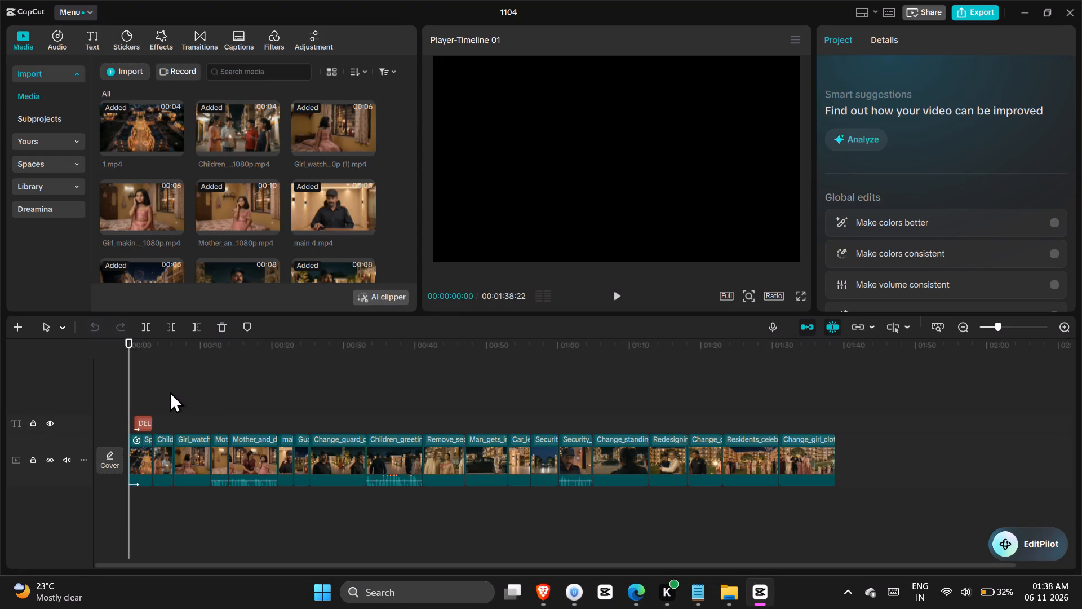
# Play and replay the opening seconds of the timeline to examine how the DELHI, INDIA title appears.
pyautogui.doubleClick(141, 391)
pyautogui.scroll(1, 138, 386)
pyautogui.click(138, 386)
pyautogui.click(128, 386)
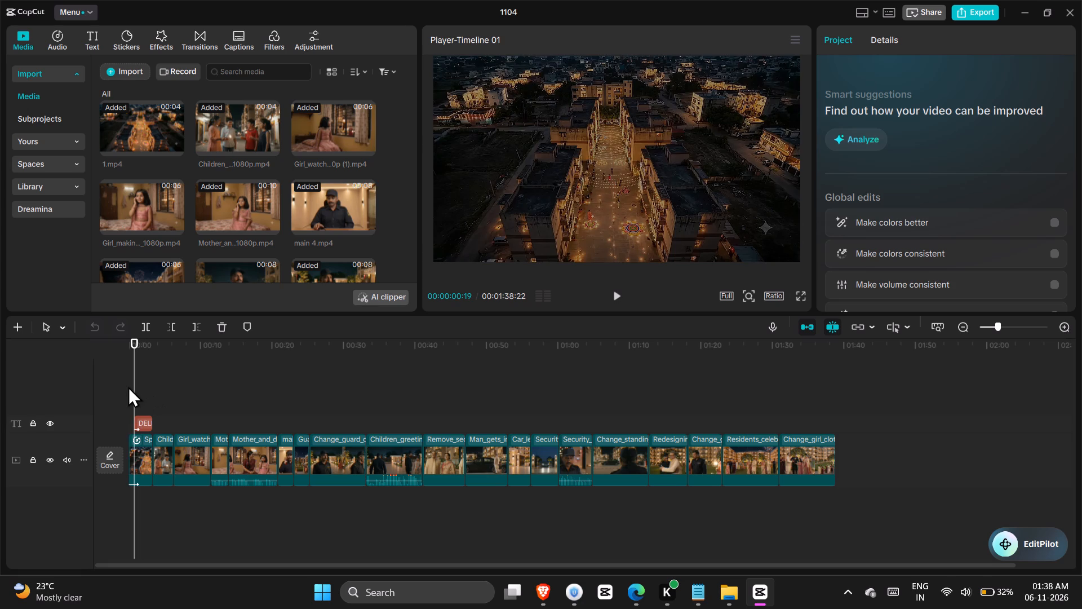
pyautogui.press('space')
pyautogui.press('space')
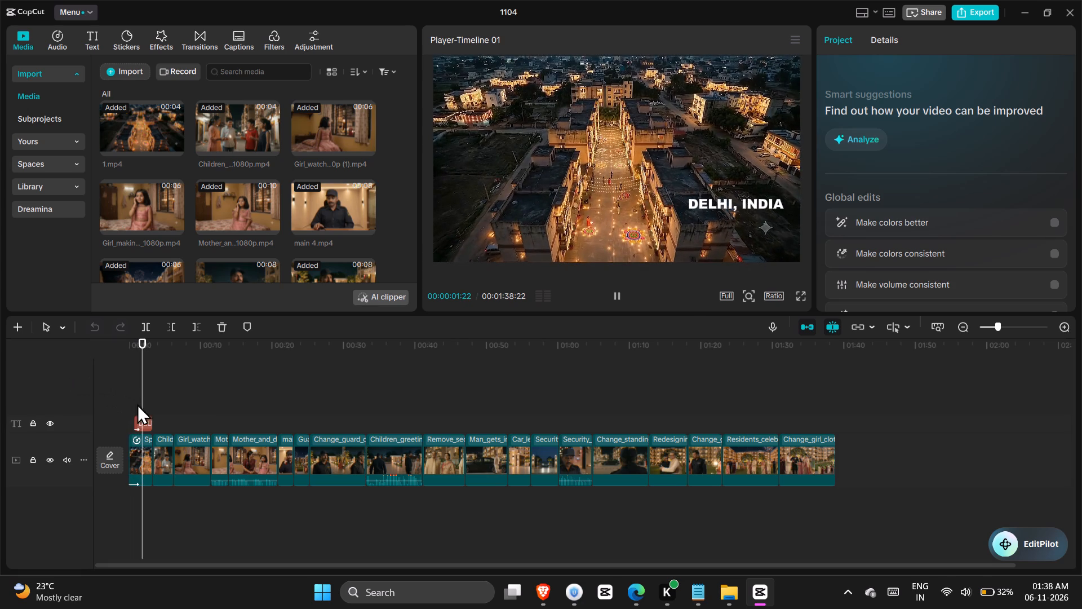
pyautogui.click(145, 399)
pyautogui.press('space')
pyautogui.click(145, 399)
pyautogui.click(125, 393)
pyautogui.doubleClick(136, 393)
pyautogui.click(127, 393)
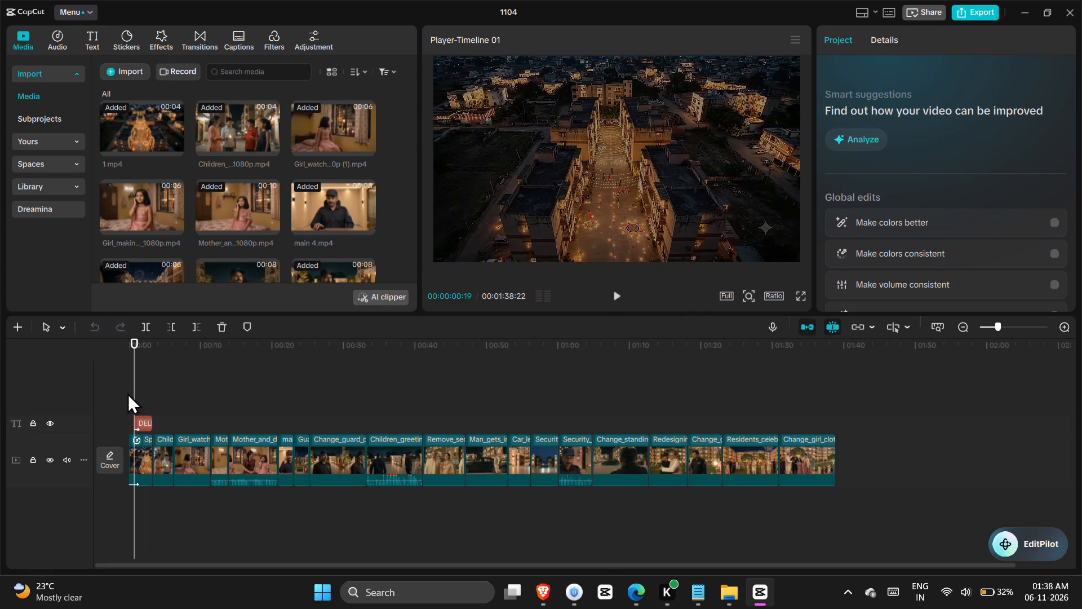
pyautogui.press('space')
pyautogui.press('space')
pyautogui.click(147, 395)
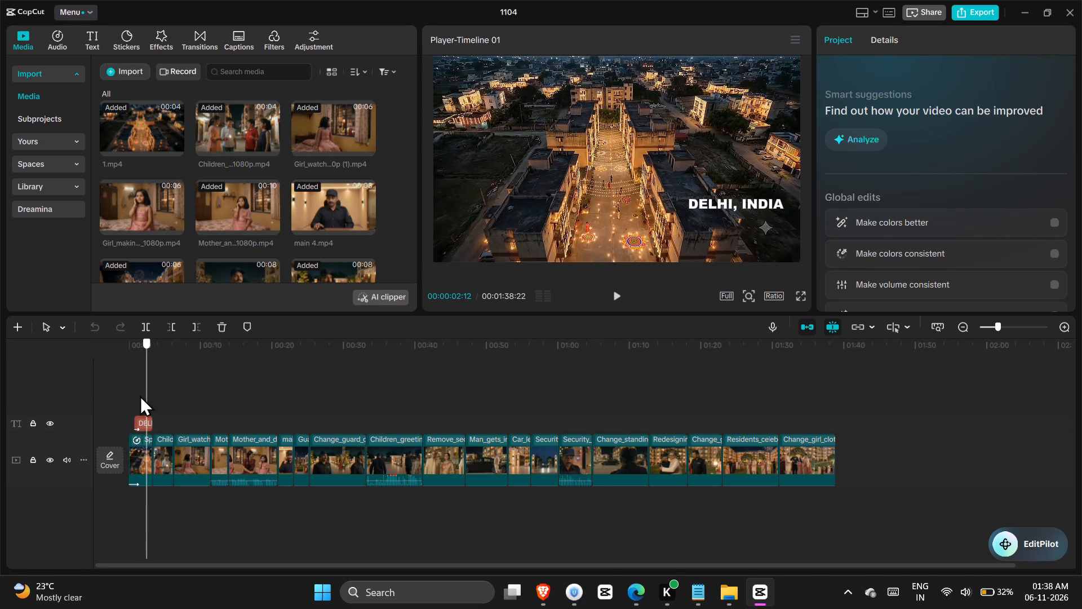
pyautogui.click(120, 395)
pyautogui.click(130, 396)
pyautogui.press('space')
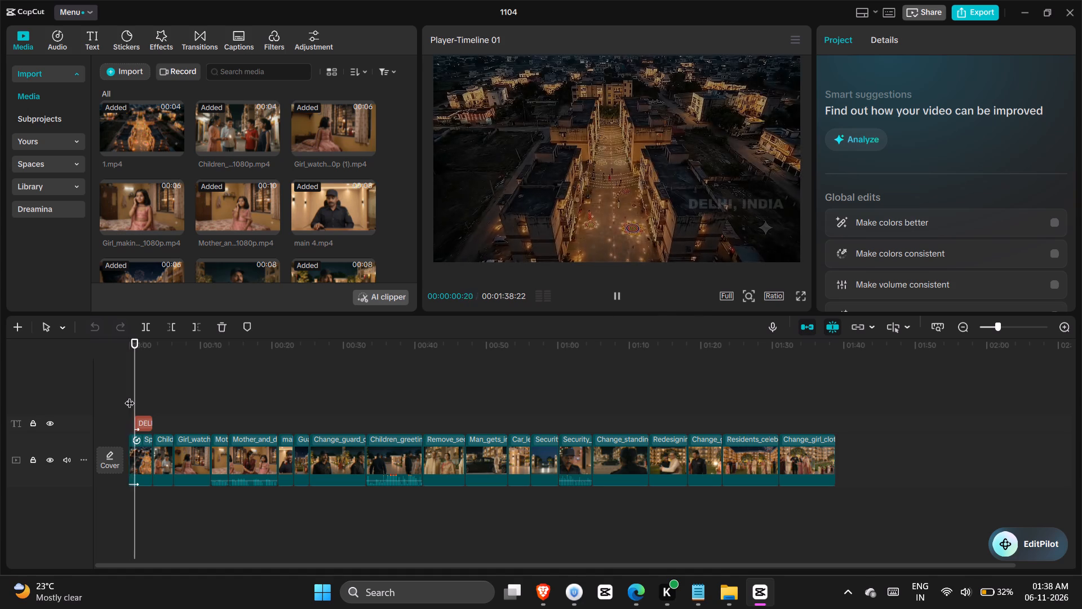
pyautogui.press('space')
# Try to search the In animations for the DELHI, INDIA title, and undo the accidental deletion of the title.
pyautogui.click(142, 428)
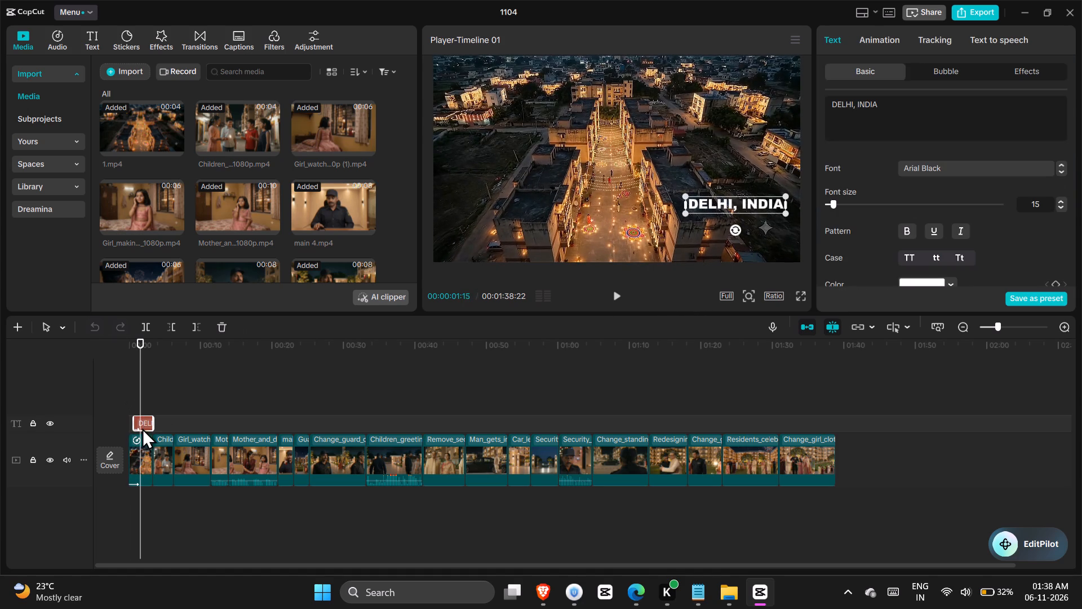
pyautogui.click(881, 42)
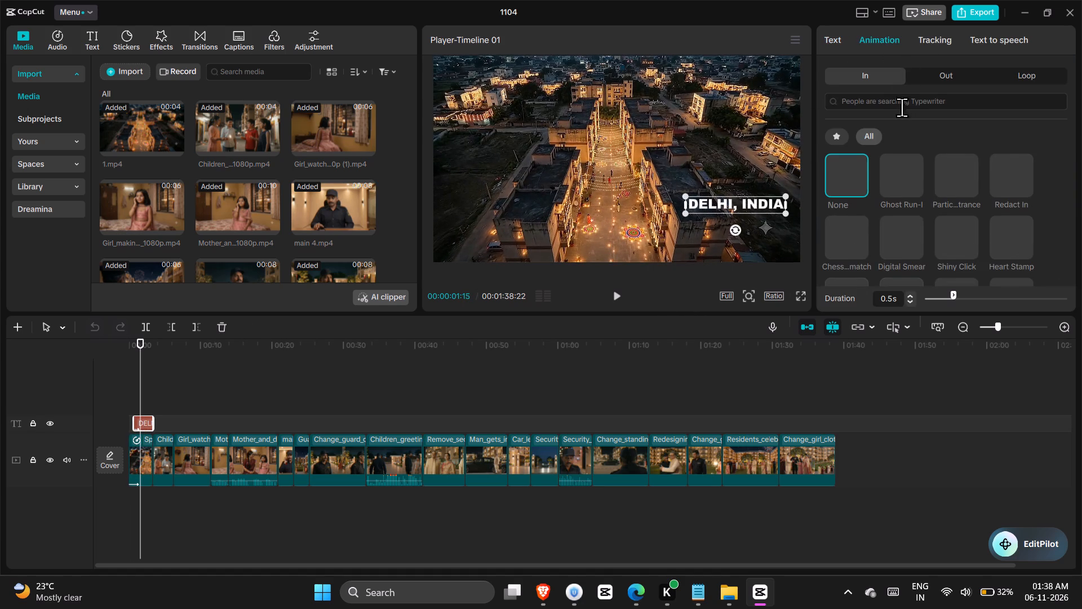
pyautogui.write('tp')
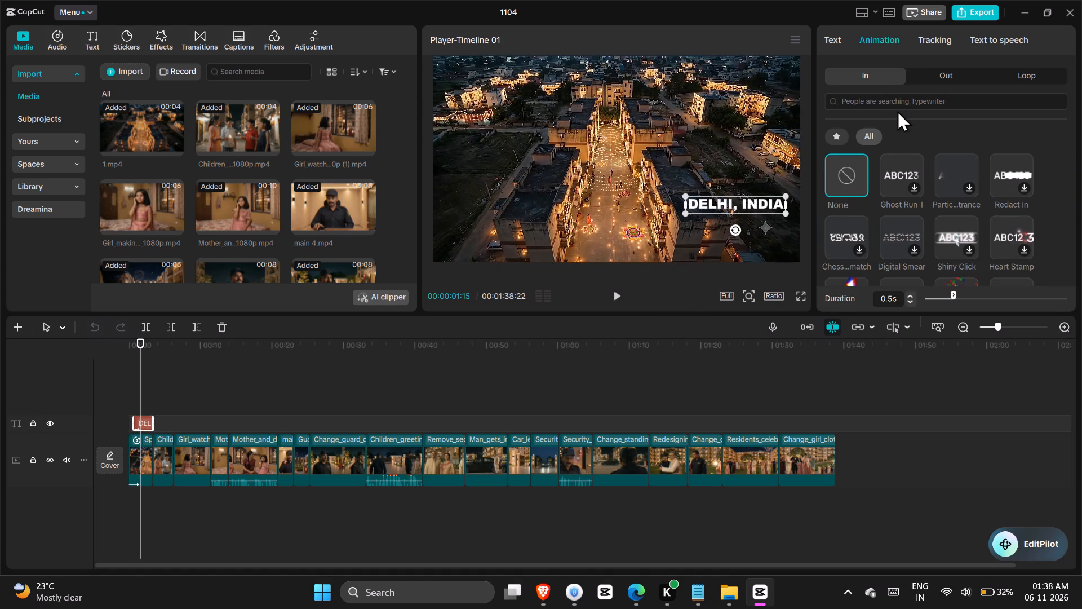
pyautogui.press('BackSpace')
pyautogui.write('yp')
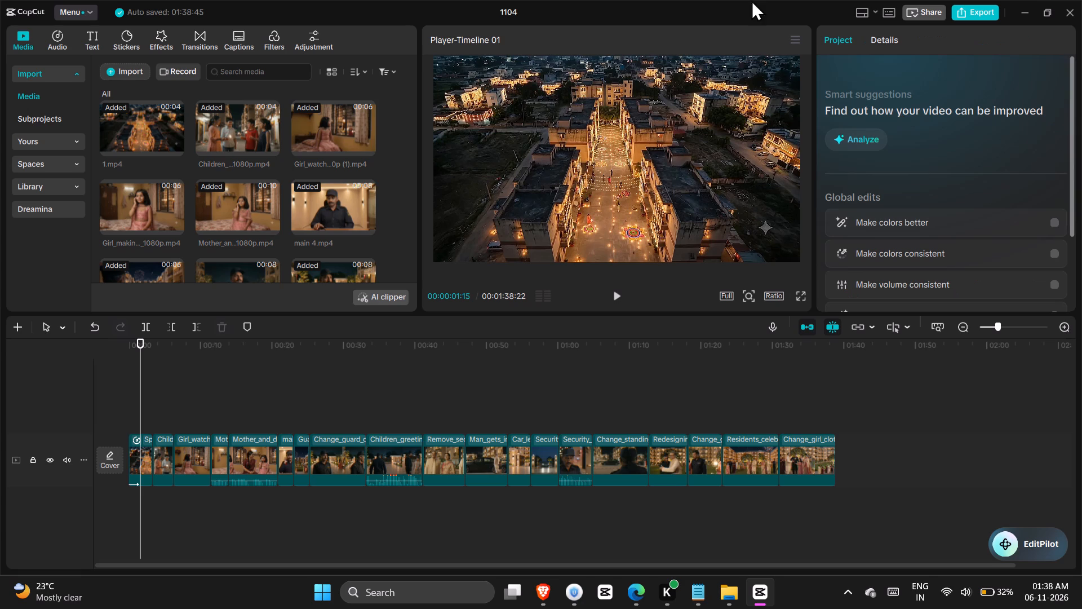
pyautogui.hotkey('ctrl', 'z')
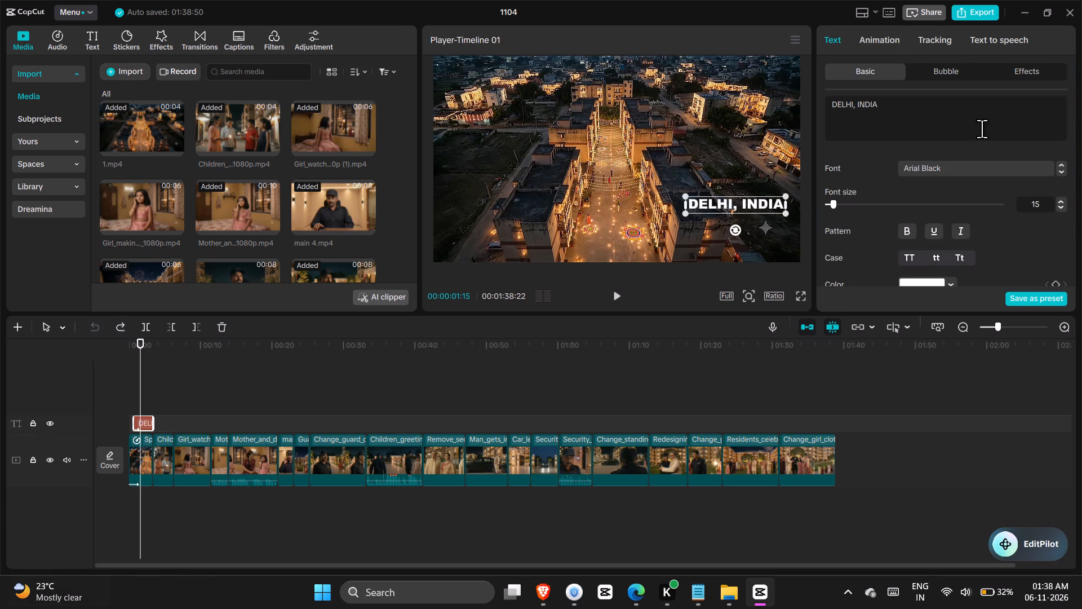
# Search the In animations for "type" and apply Type 1 to the DELHI, INDIA title.
pyautogui.click(889, 46)
pyautogui.click(889, 100)
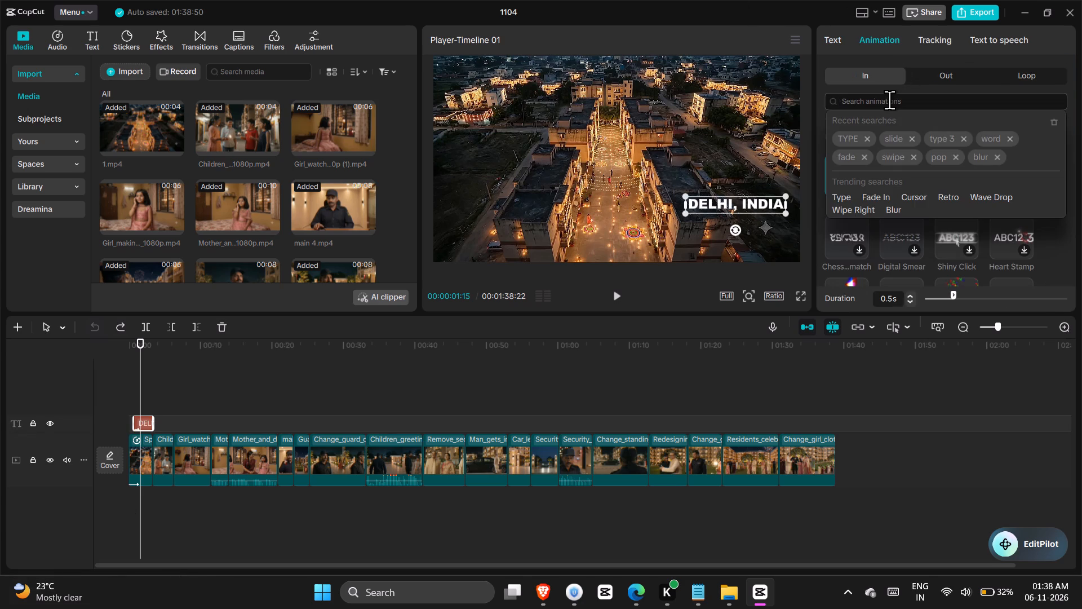
pyautogui.write('type')
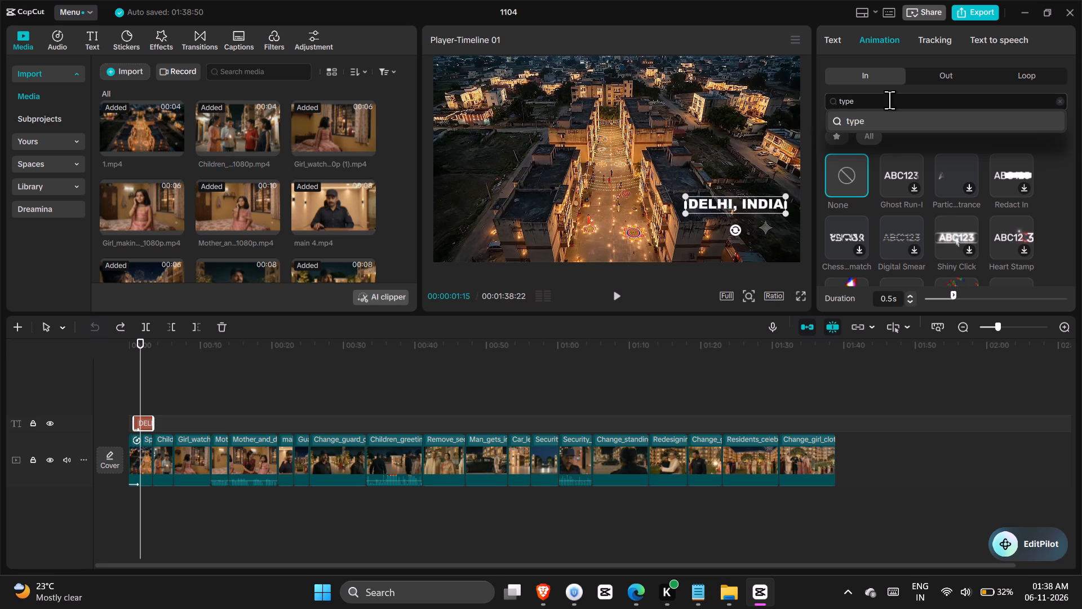
pyautogui.press('Return')
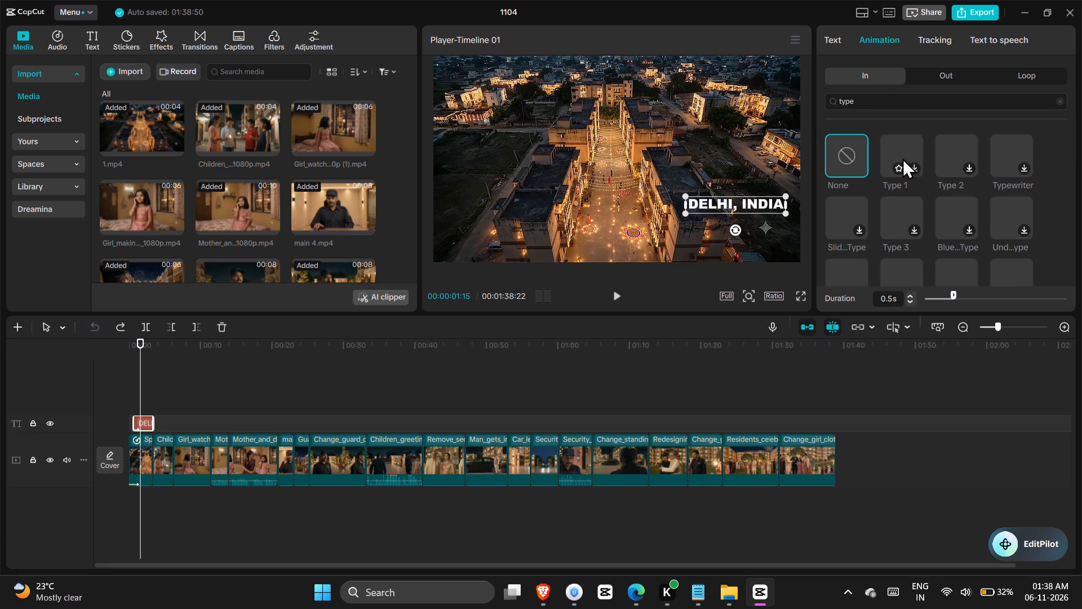
pyautogui.doubleClick(899, 155)
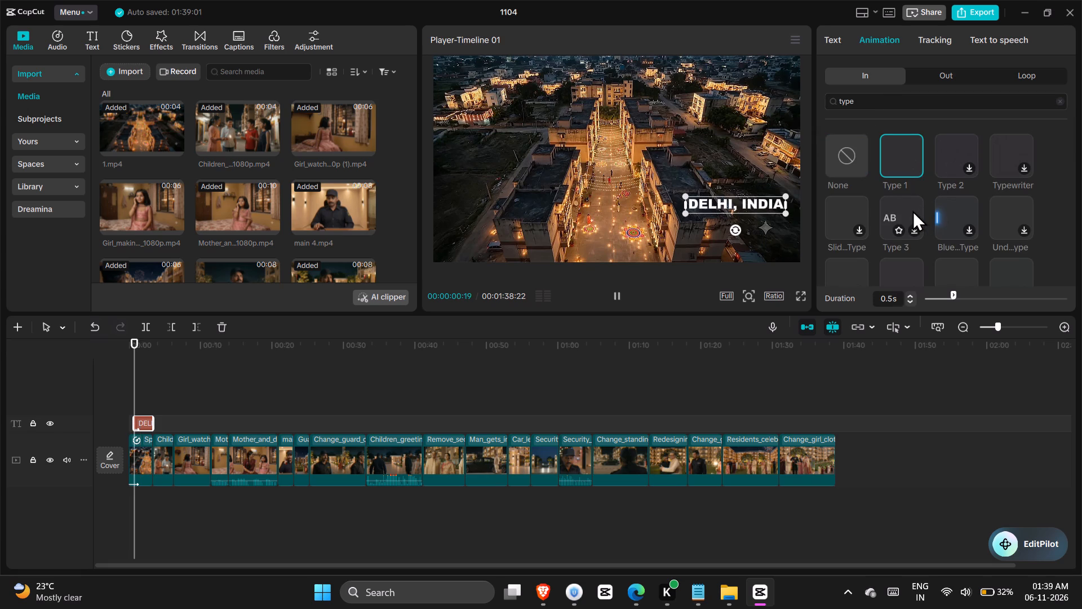
# Set the duration of the title's Type 1 animation to 1.0 s.
pyautogui.moveTo(956, 299); pyautogui.dragTo(978, 303)
pyautogui.click(978, 303)
pyautogui.moveTo(978, 303); pyautogui.dragTo(978, 311)
pyautogui.doubleClick(978, 311)
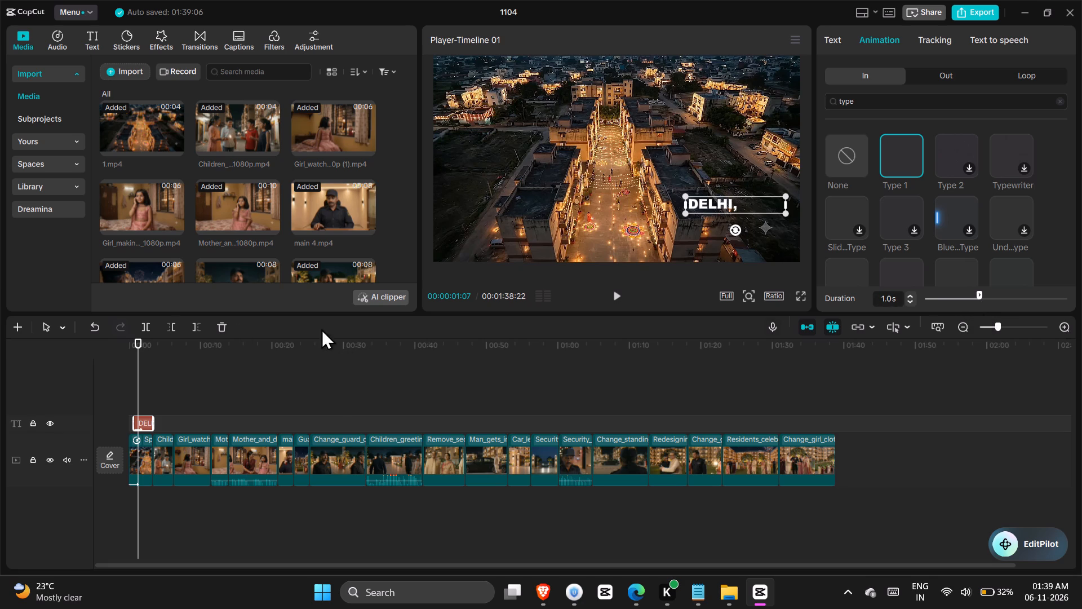
# Play the opening from the start into the girl-at-the-window clip to examine the title animation and the clip pacing.
pyautogui.doubleClick(139, 373)
pyautogui.doubleClick(117, 370)
pyautogui.press('space')
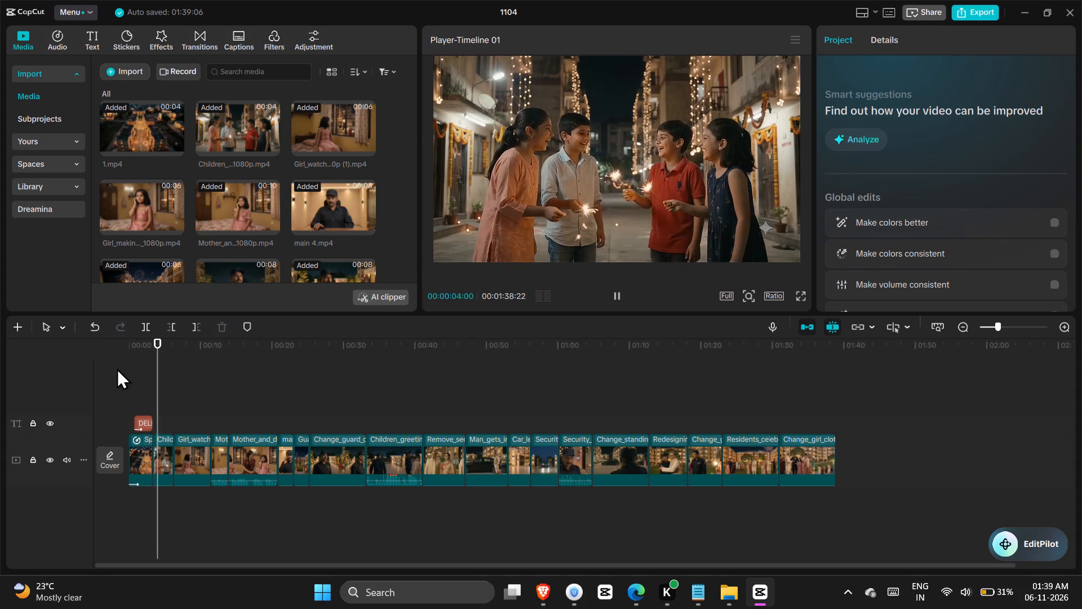
pyautogui.tripleClick(141, 369)
pyautogui.click(141, 369)
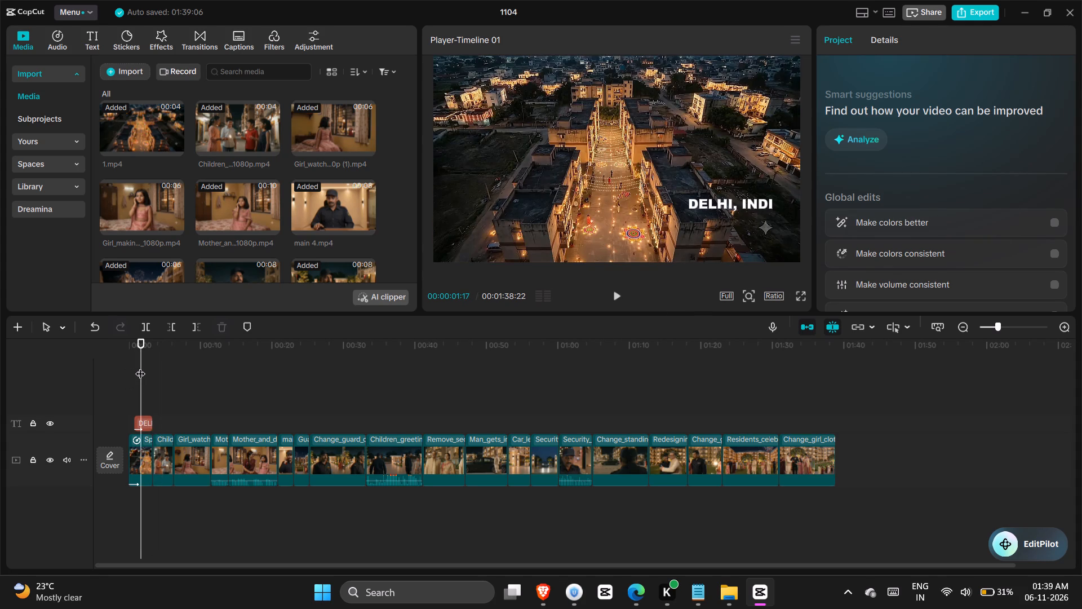
pyautogui.press('space')
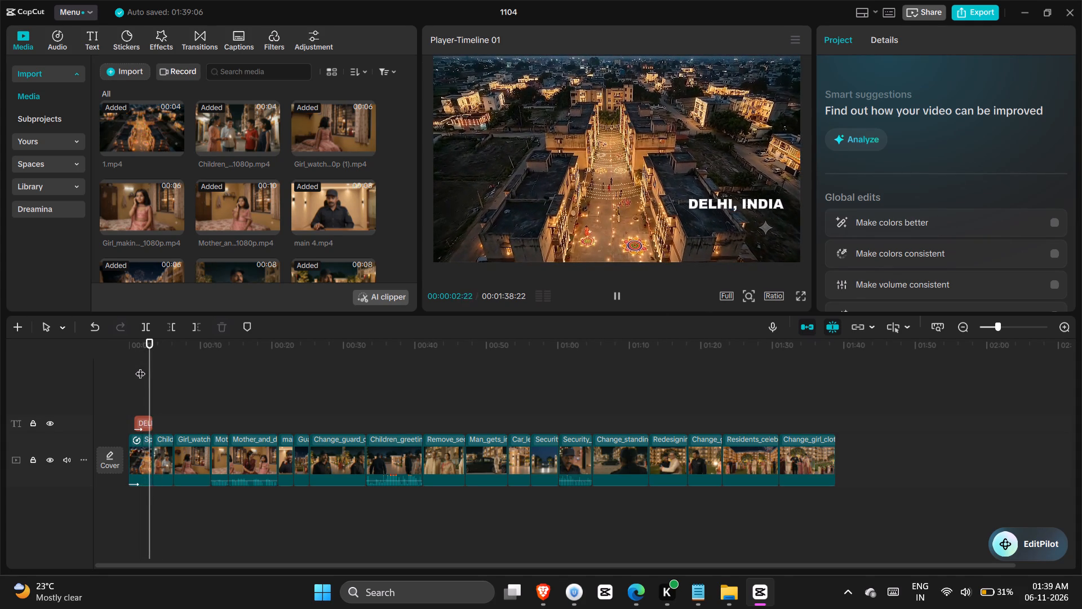
pyautogui.press('space')
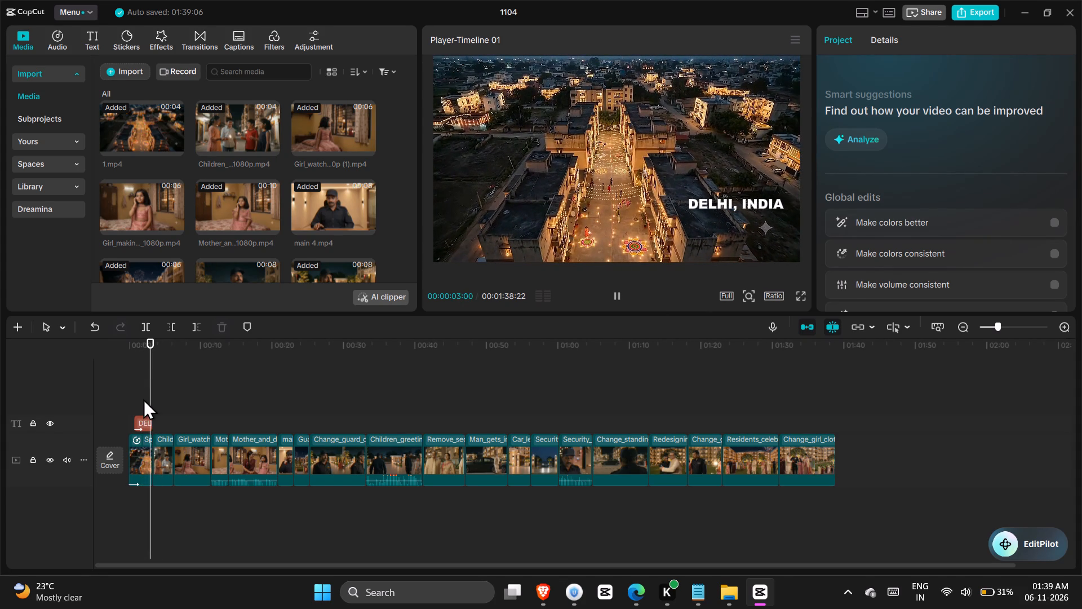
pyautogui.keyDown('ctrl'); pyautogui.scroll(2, 143, 399); pyautogui.keyUp('ctrl')
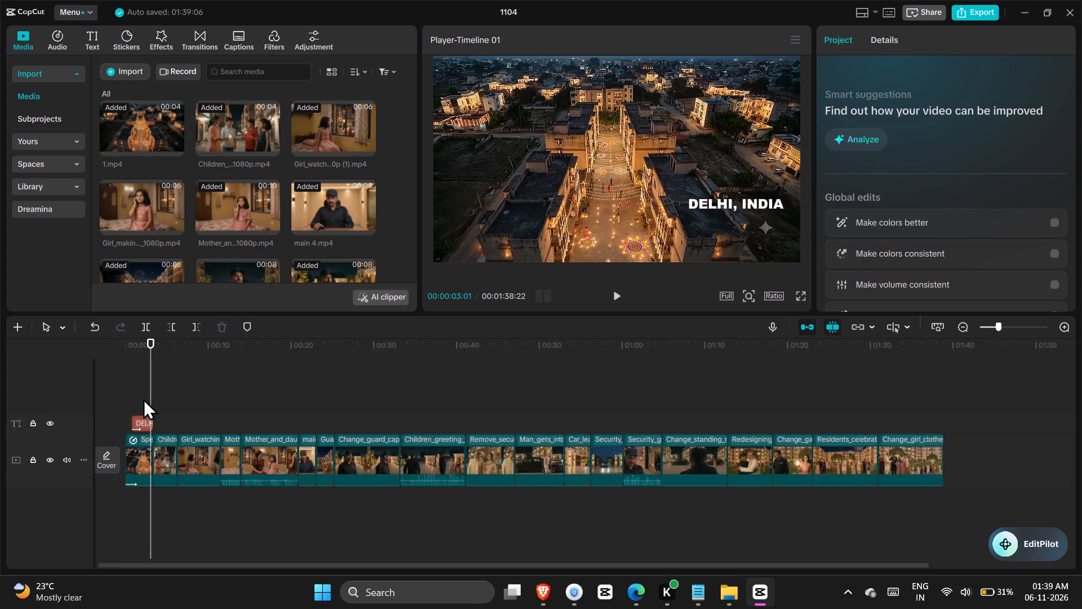
pyautogui.keyDown('ctrl'); pyautogui.scroll(13, 143, 399); pyautogui.keyUp('ctrl')
pyautogui.hscroll(1, 143, 398)
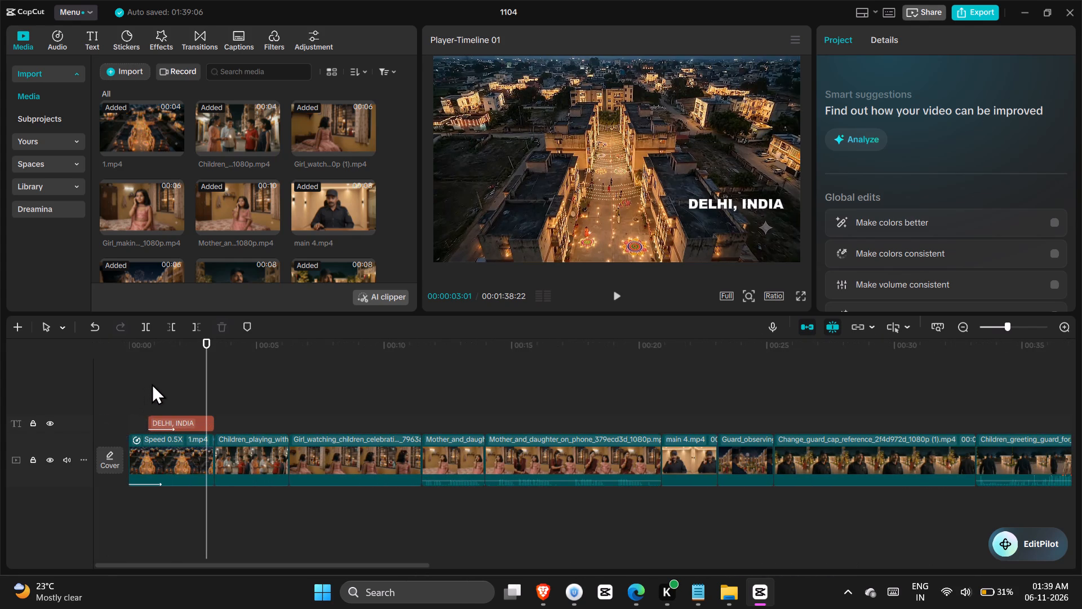
pyautogui.doubleClick(152, 383)
pyautogui.doubleClick(134, 379)
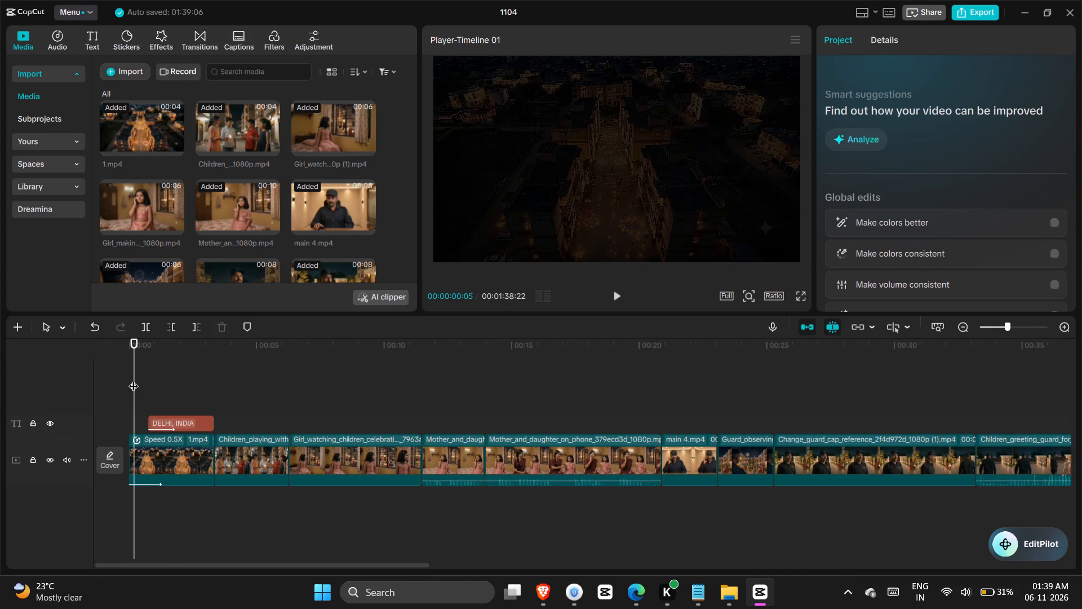
pyautogui.press('space')
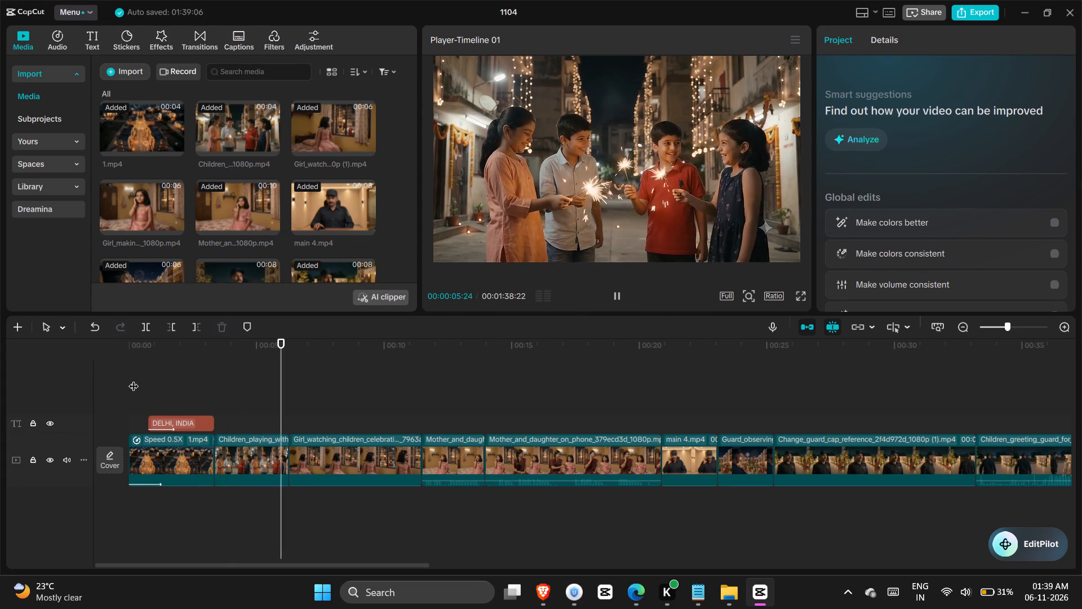
pyautogui.press('space')
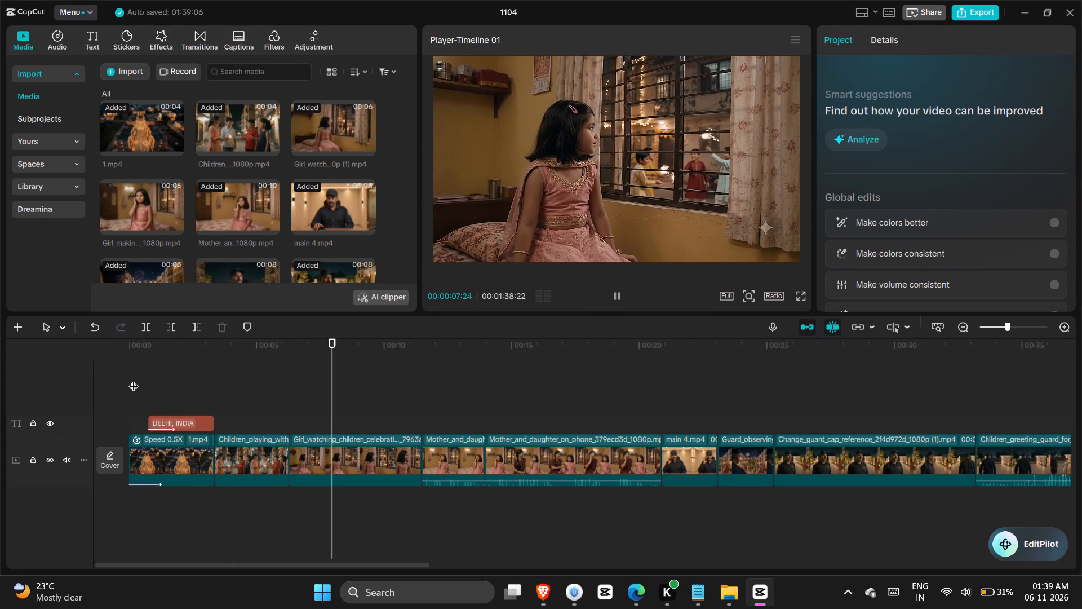
# Extend the end of the first clip, 1.mp4, so that it lasts about 4.3 seconds.
pyautogui.click(187, 473)
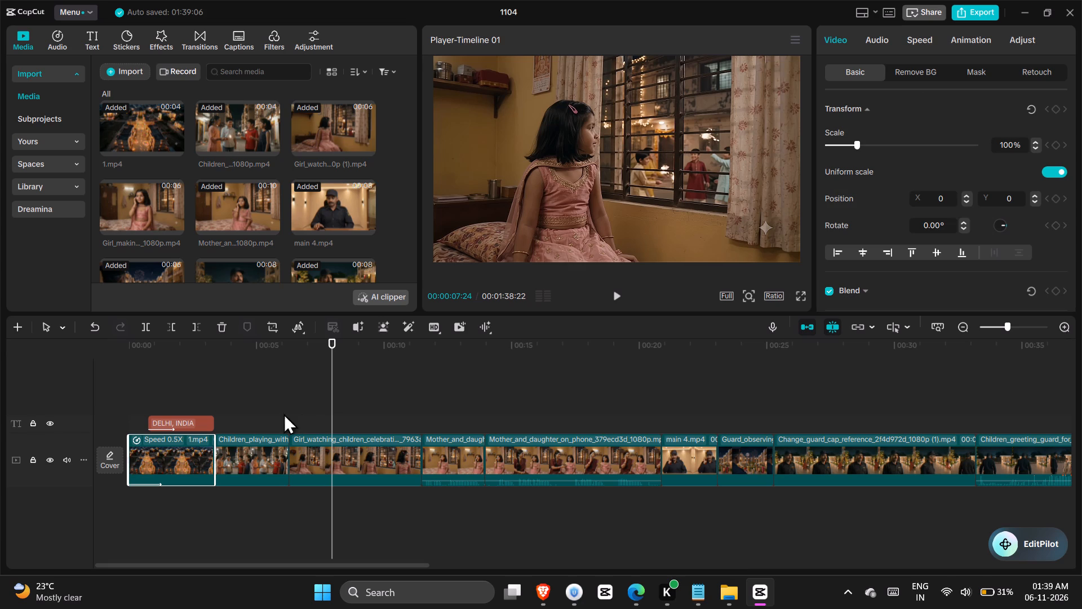
pyautogui.moveTo(247, 463); pyautogui.dragTo(242, 456)
pyautogui.click(200, 451)
pyautogui.moveTo(213, 449); pyautogui.dragTo(226, 451)
pyautogui.click(226, 451)
pyautogui.moveTo(230, 451); pyautogui.dragTo(249, 454)
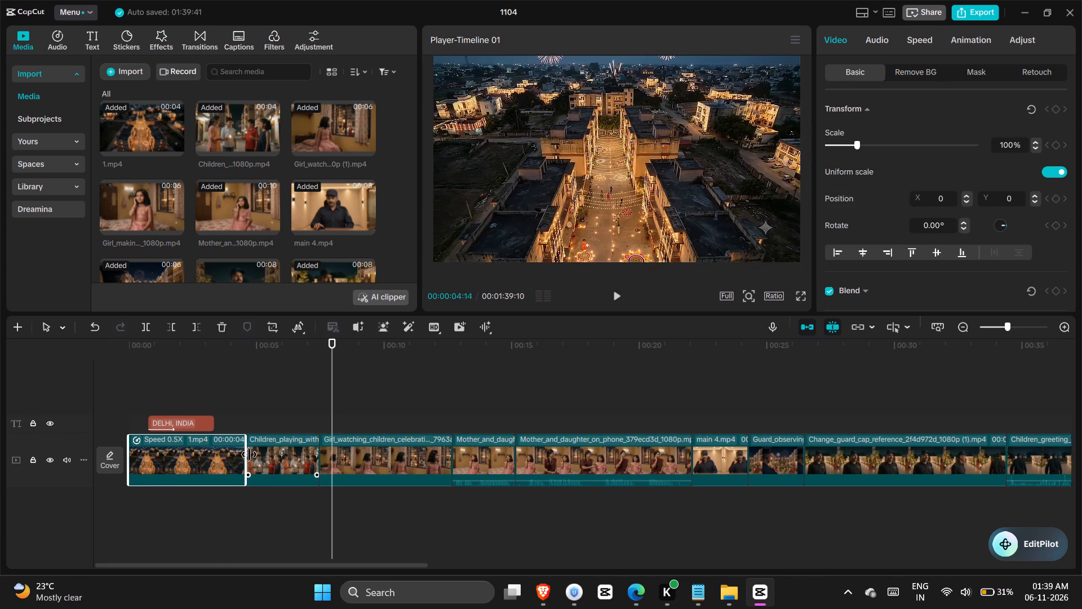
pyautogui.moveTo(249, 454); pyautogui.dragTo(286, 459)
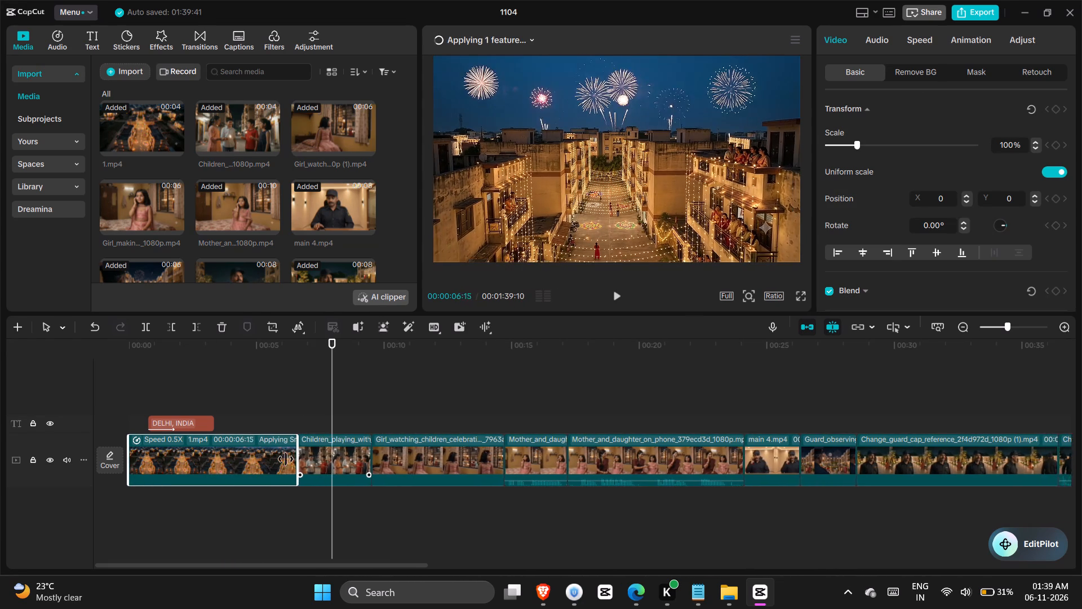
pyautogui.moveTo(286, 459); pyautogui.dragTo(224, 459)
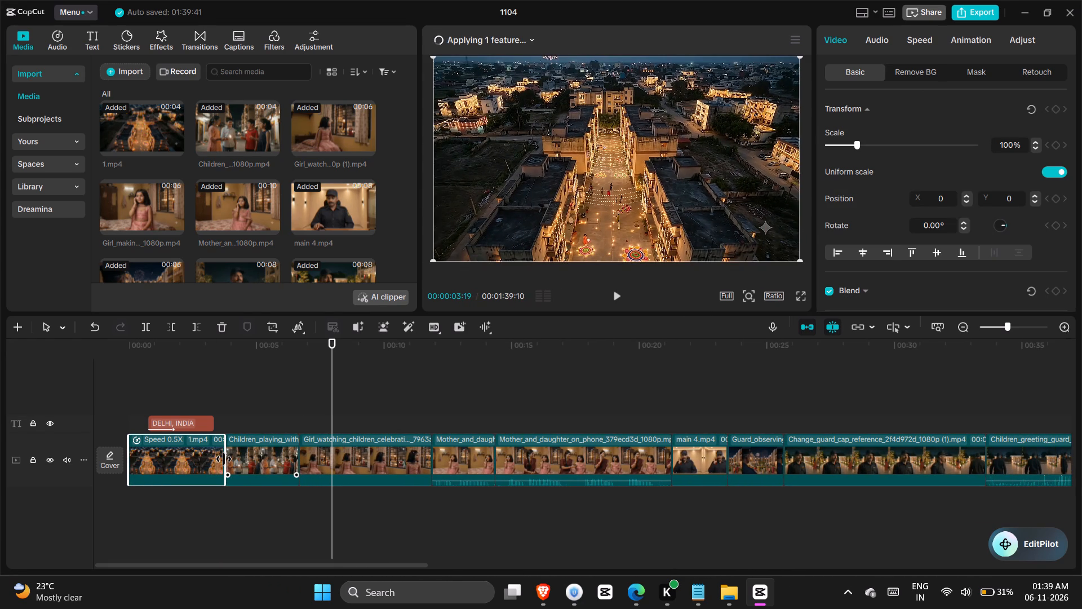
pyautogui.moveTo(224, 459); pyautogui.dragTo(237, 467)
# Play the timeline from the beginning to review the lengthened first clip and its cut to the children clip.
pyautogui.tripleClick(152, 360)
pyautogui.moveTo(152, 360); pyautogui.dragTo(131, 360)
pyautogui.moveTo(131, 360); pyautogui.dragTo(116, 360)
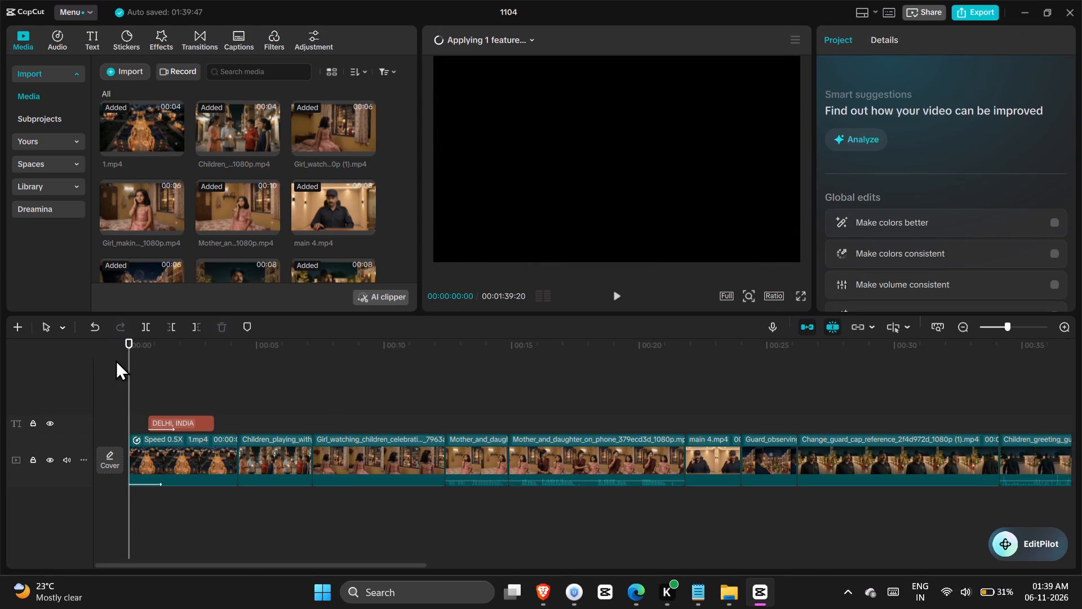
pyautogui.press('space')
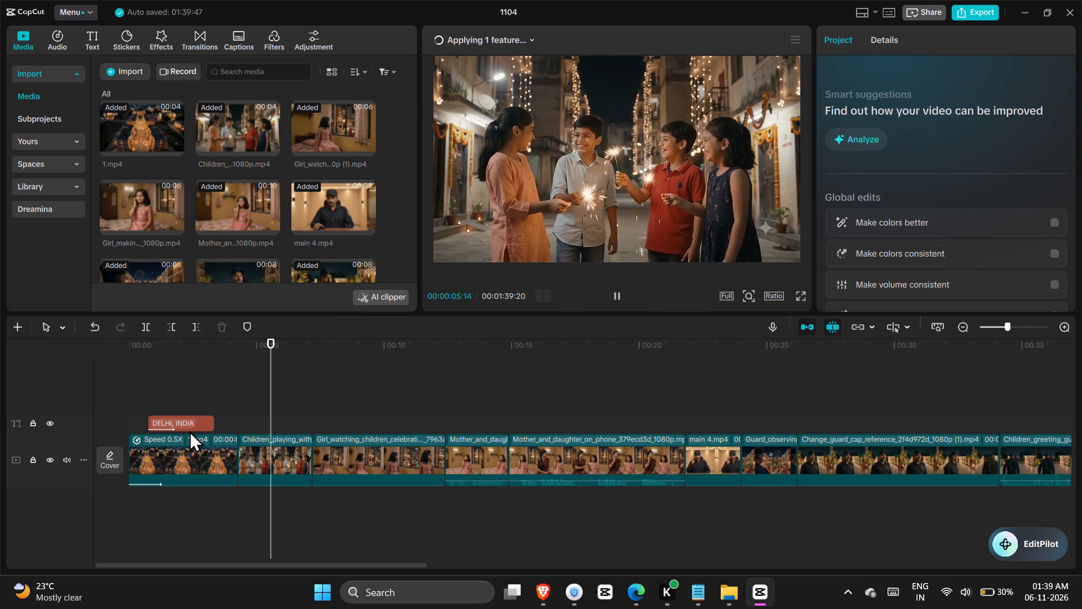
# Extend the end of the DELHI, INDIA title to match the end of the first clip, 1.mp4.
pyautogui.doubleClick(189, 431)
pyautogui.doubleClick(192, 424)
pyautogui.click(216, 424)
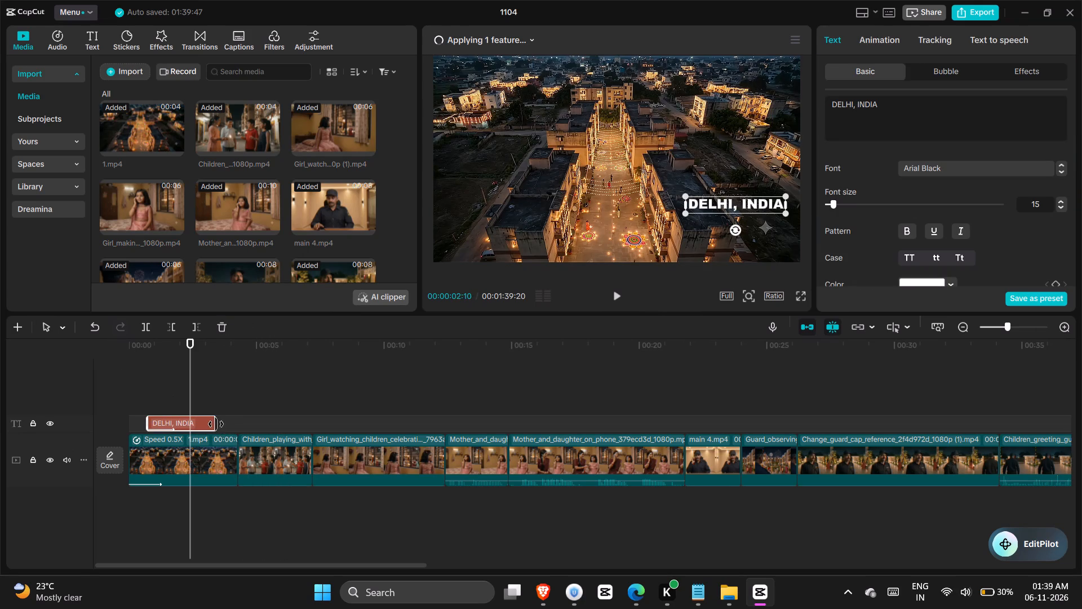
pyautogui.click(232, 431)
pyautogui.click(215, 421)
pyautogui.doubleClick(210, 421)
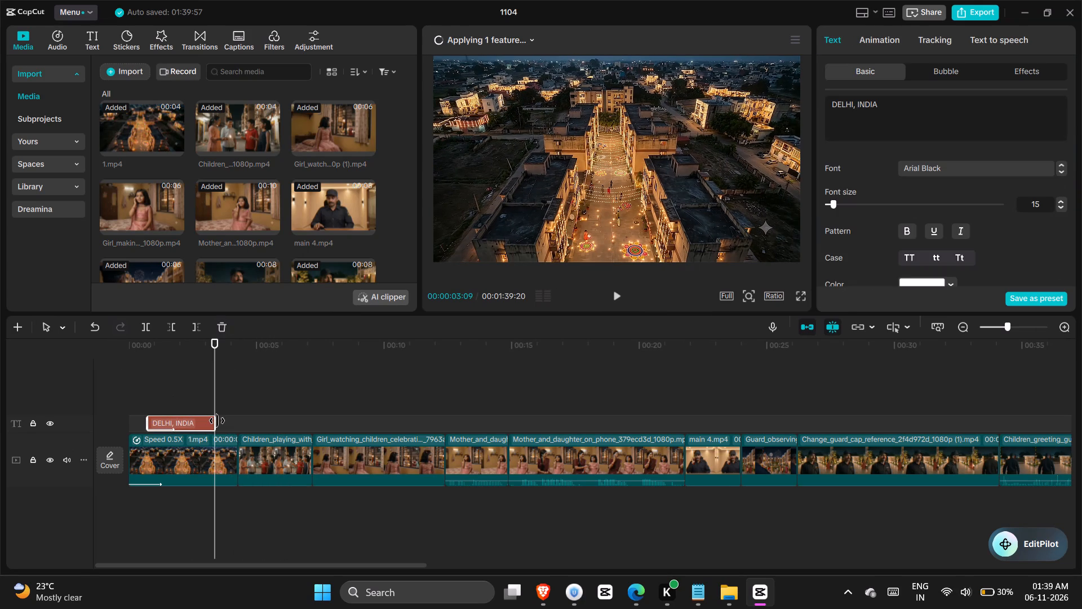
pyautogui.click(217, 421)
pyautogui.moveTo(217, 421); pyautogui.dragTo(230, 424)
pyautogui.click(230, 424)
pyautogui.click(204, 420)
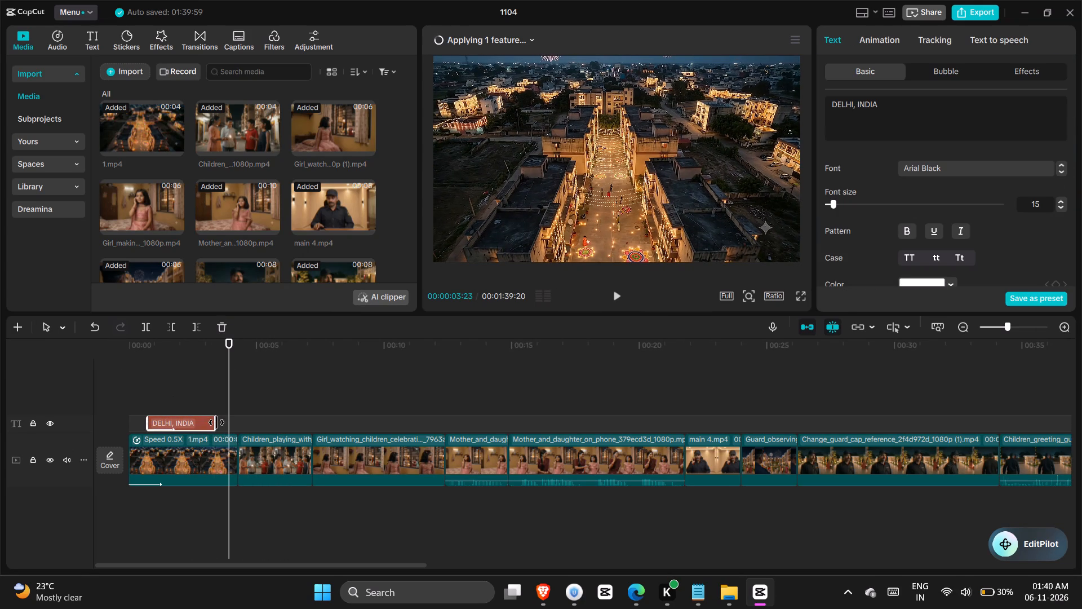
pyautogui.doubleClick(216, 422)
pyautogui.click(220, 422)
pyautogui.click(211, 420)
pyautogui.moveTo(214, 422); pyautogui.dragTo(234, 422)
pyautogui.click(234, 422)
# Play the opening from the start to review the extended DELHI, INDIA title against the end of the first clip.
pyautogui.click(186, 390)
pyautogui.moveTo(186, 390); pyautogui.dragTo(179, 390)
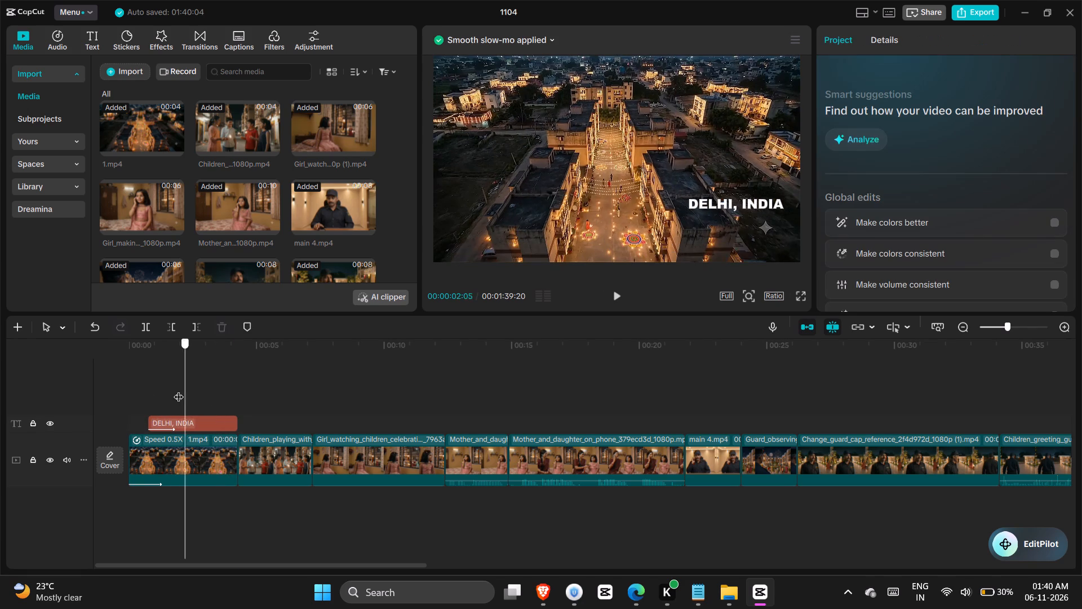
pyautogui.moveTo(179, 390); pyautogui.dragTo(124, 394)
pyautogui.click(124, 394)
pyautogui.press('space')
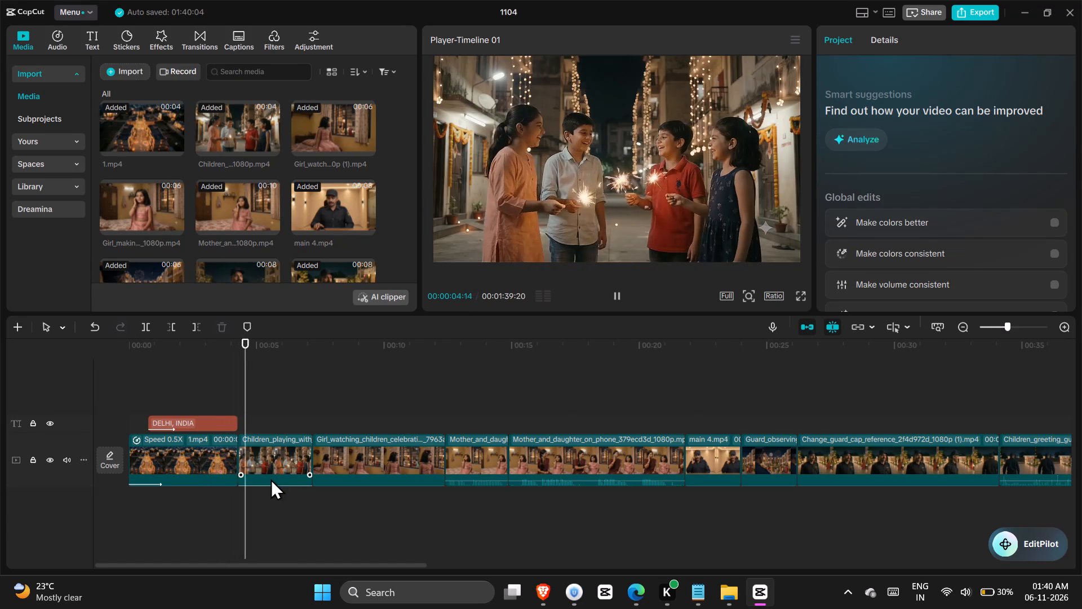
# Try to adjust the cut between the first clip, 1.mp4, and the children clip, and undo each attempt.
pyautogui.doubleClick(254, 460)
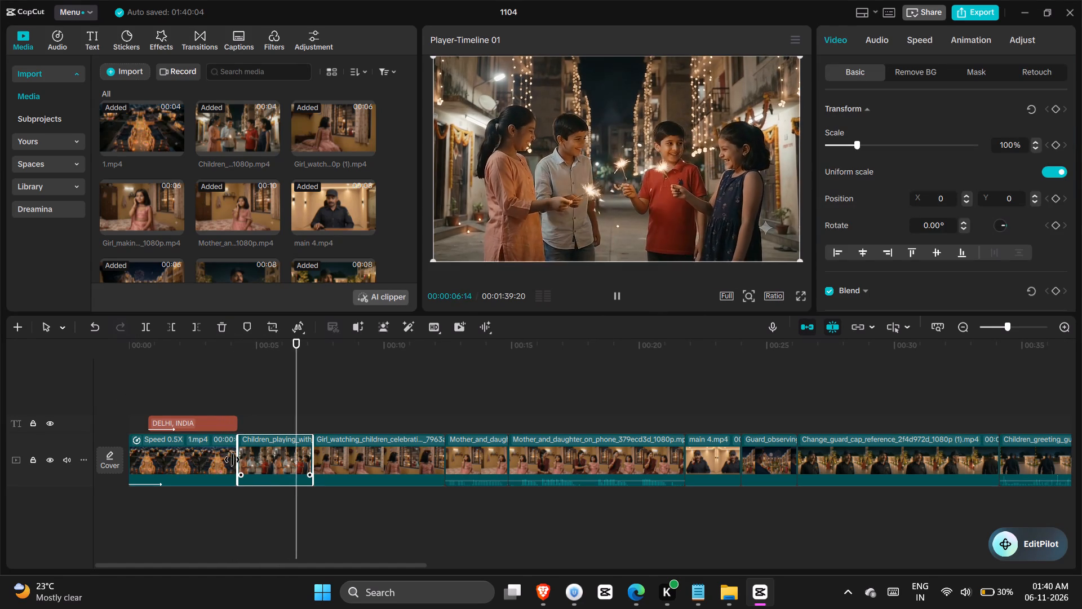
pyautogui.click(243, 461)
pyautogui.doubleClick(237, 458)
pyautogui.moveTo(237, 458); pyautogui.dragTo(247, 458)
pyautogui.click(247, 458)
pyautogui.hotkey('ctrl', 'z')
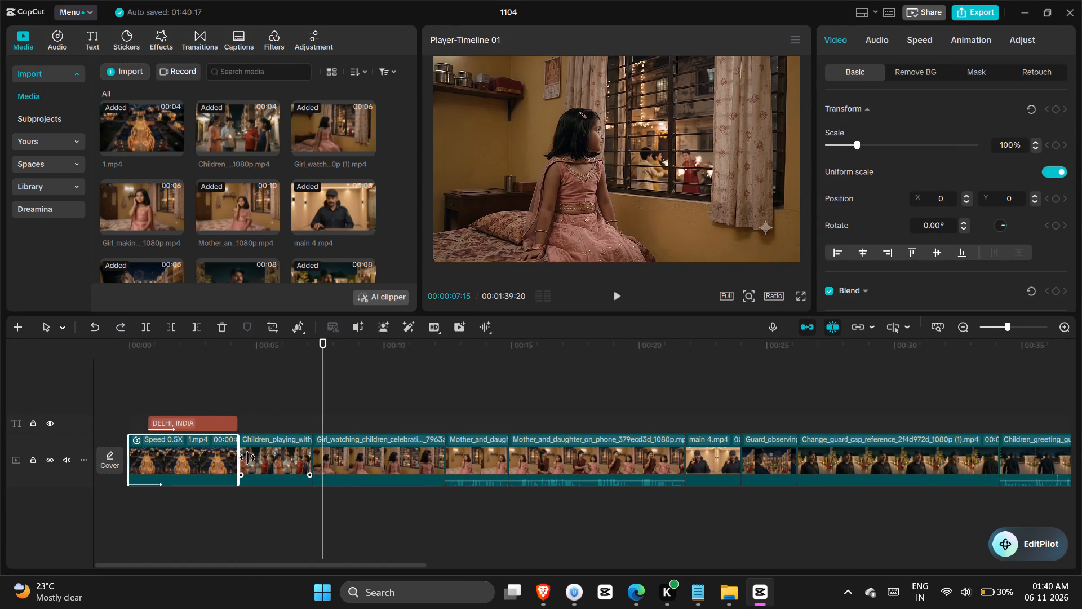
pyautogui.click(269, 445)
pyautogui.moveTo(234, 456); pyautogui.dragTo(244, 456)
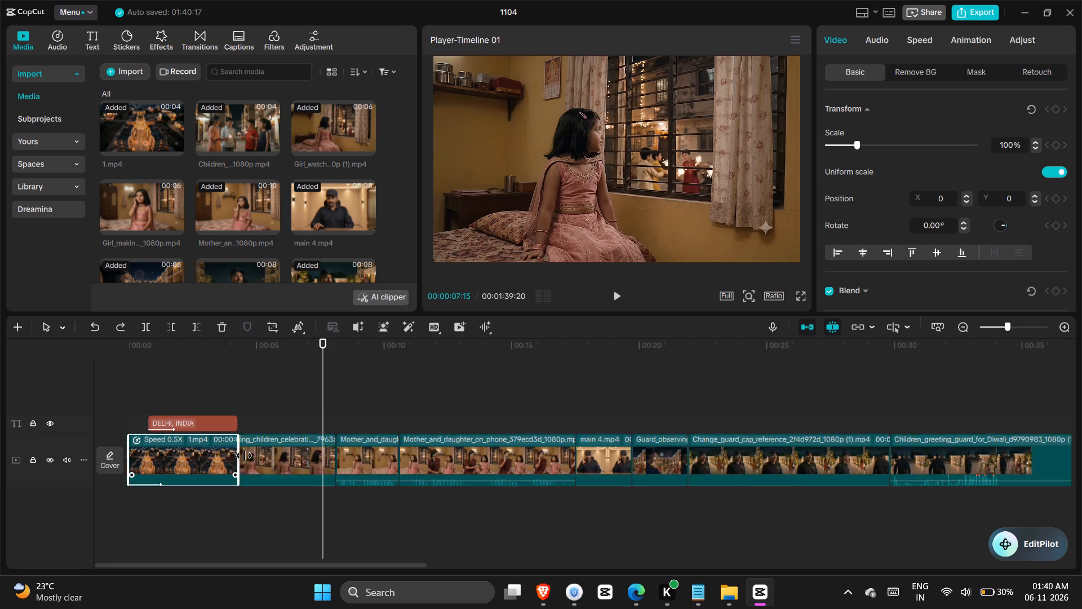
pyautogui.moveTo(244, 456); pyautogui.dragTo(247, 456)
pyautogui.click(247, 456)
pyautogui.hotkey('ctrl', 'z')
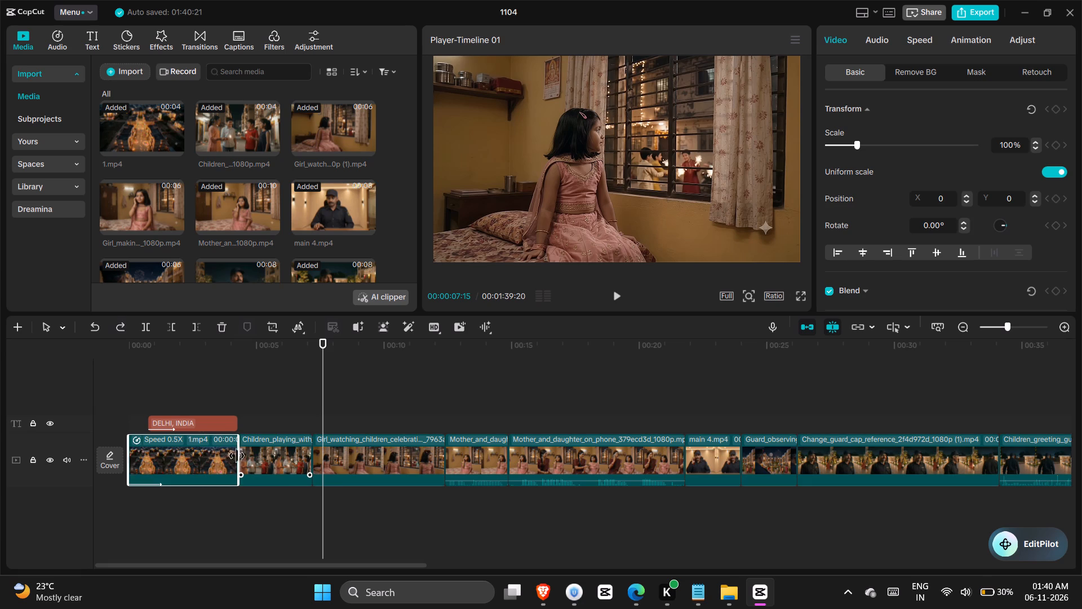
# Trim about 10 frames off the start of the children clip that follows 1.mp4.
pyautogui.click(278, 459)
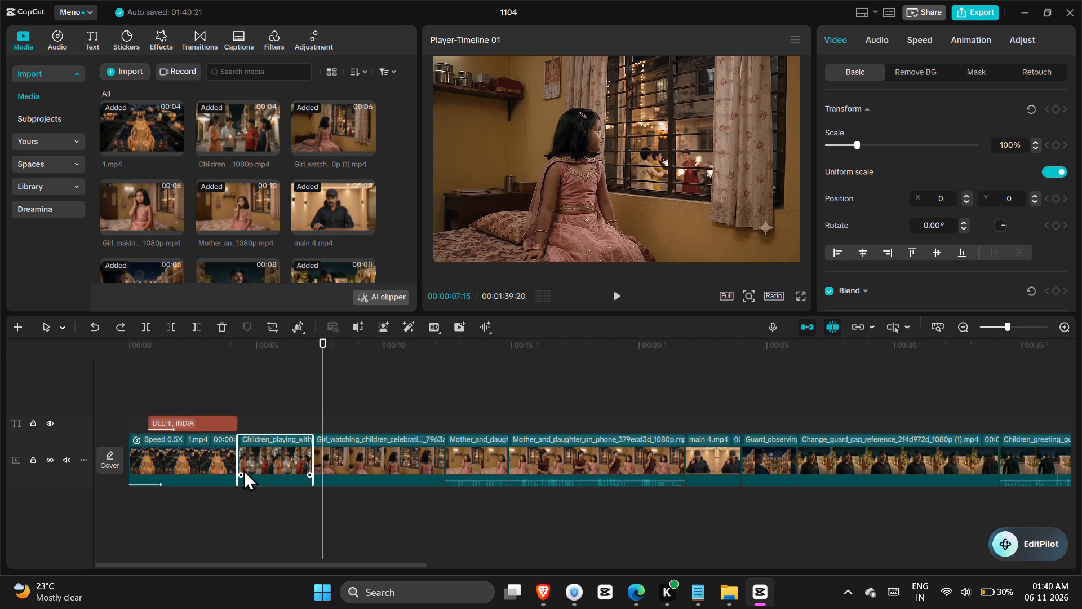
pyautogui.click(237, 462)
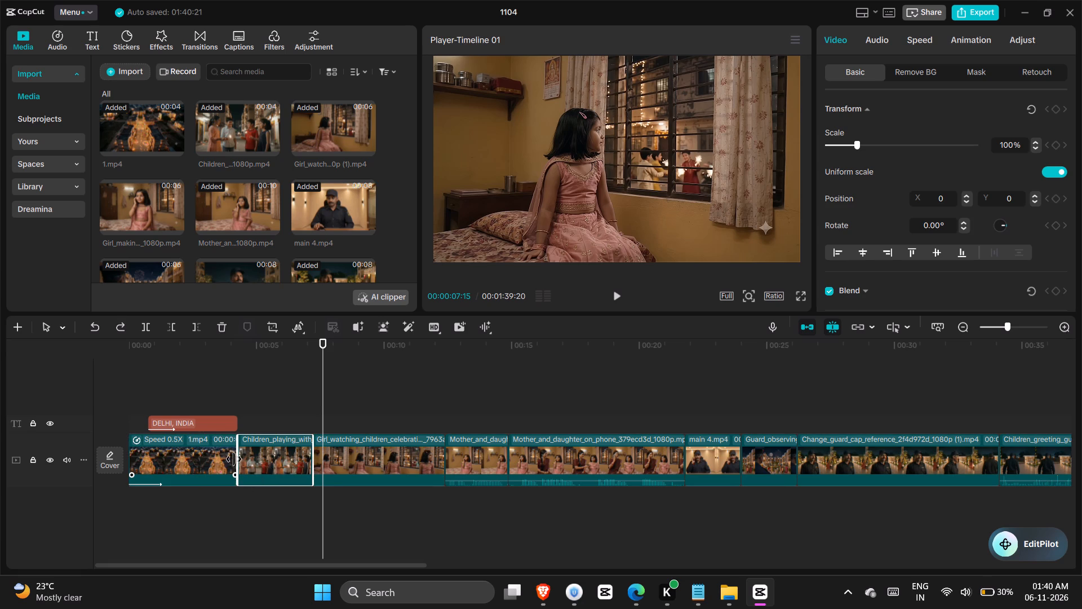
pyautogui.click(236, 460)
pyautogui.moveTo(236, 460); pyautogui.dragTo(241, 460)
pyautogui.moveTo(241, 460); pyautogui.dragTo(251, 470)
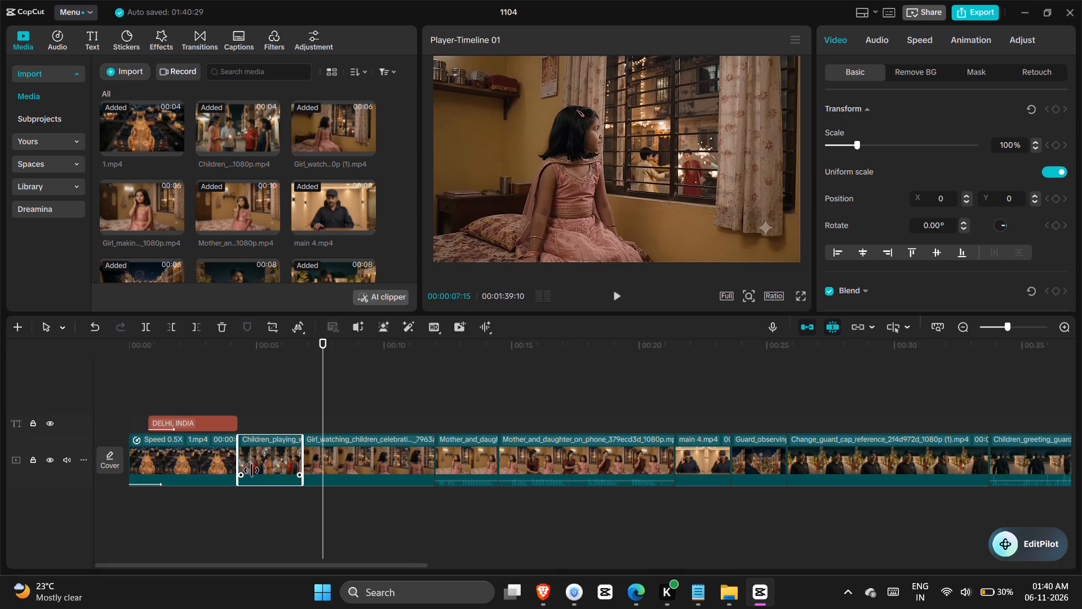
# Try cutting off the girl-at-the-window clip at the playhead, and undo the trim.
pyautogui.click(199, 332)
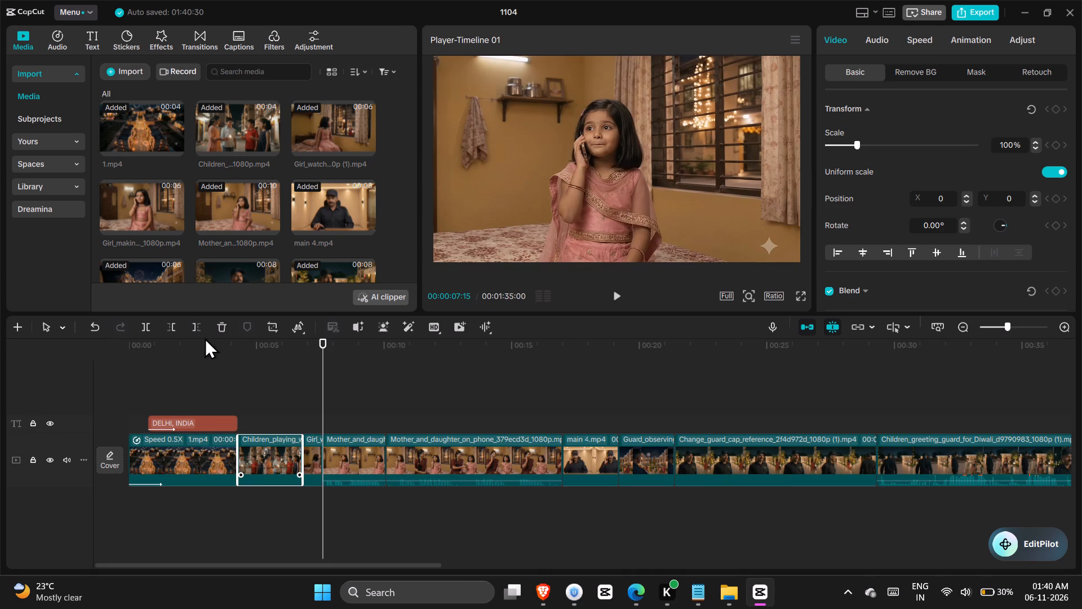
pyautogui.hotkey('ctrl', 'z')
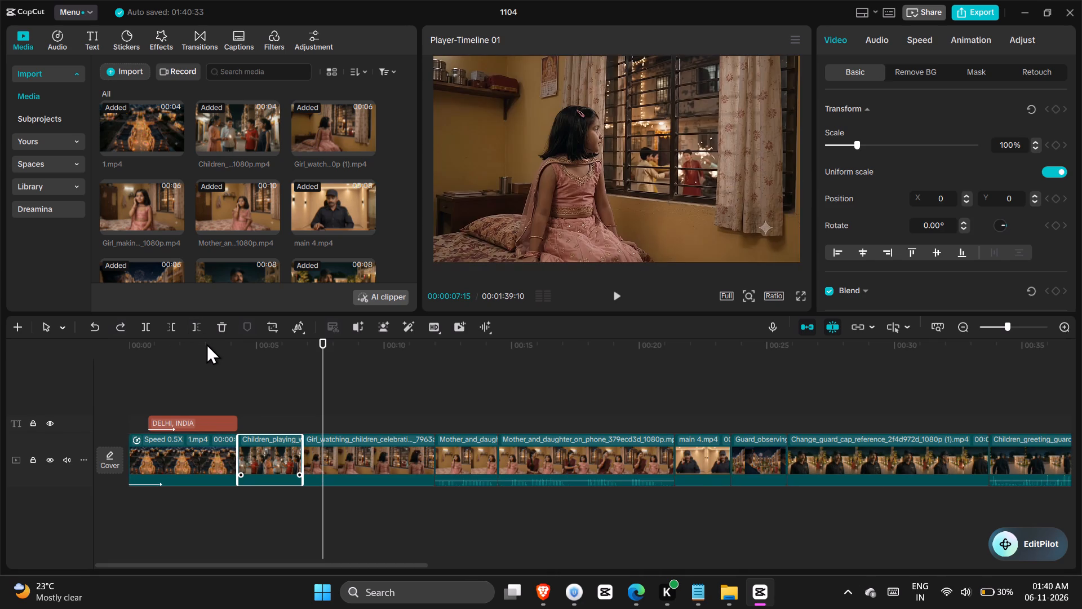
# Play from the end of the first clip into the girl-at-the-window clip to review the shortened children clip.
pyautogui.click(233, 379)
pyautogui.press('space')
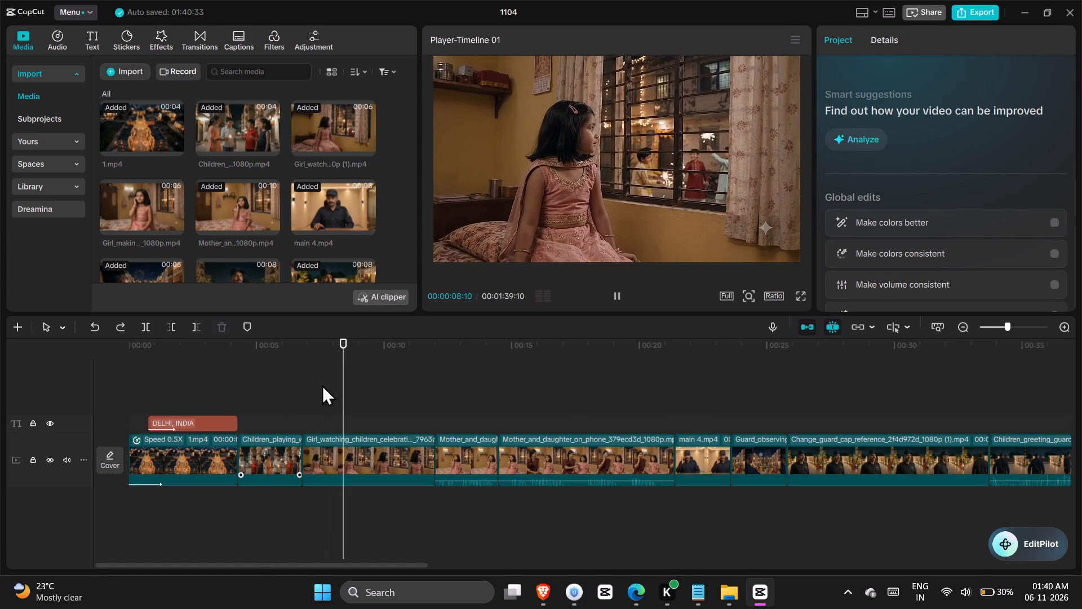
pyautogui.click(286, 407)
pyautogui.press('space')
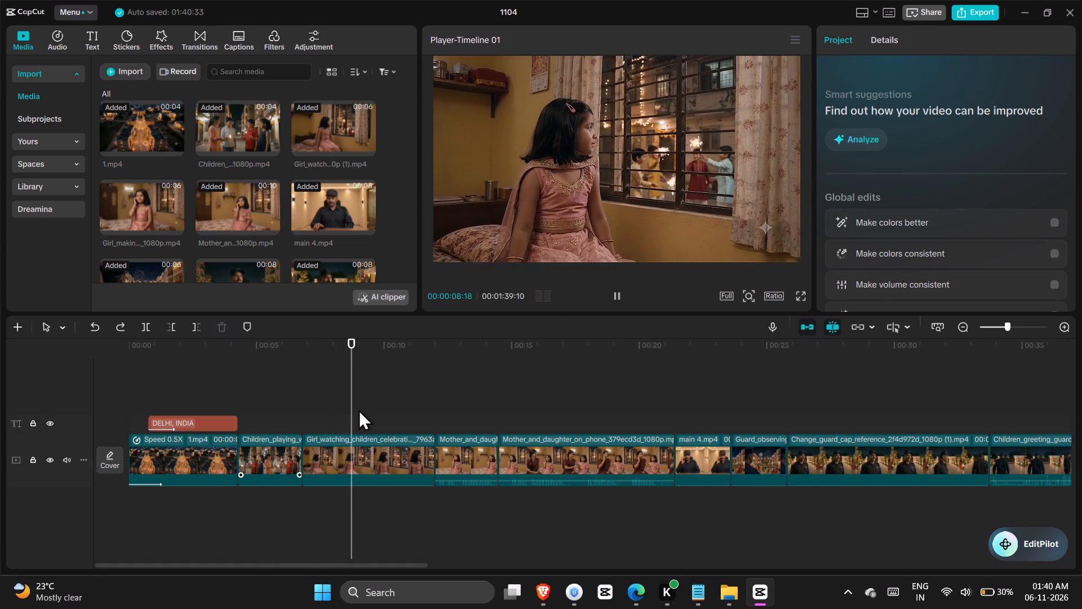
# Add a Classic Mix transition of 0.5 s between the children clip and the girl-at-the-window clip, and play across it.
pyautogui.doubleClick(205, 33)
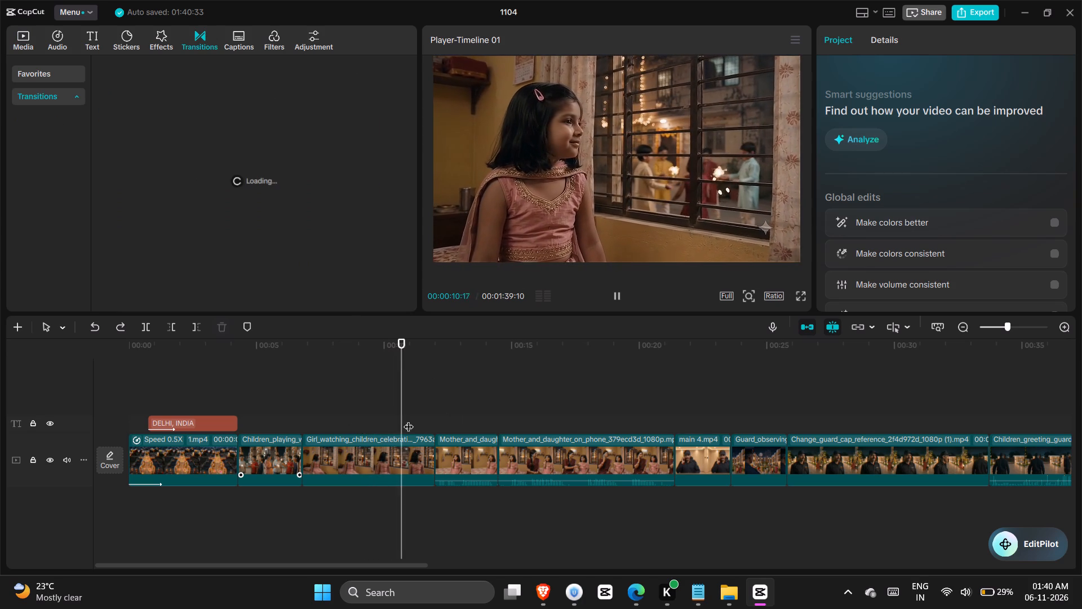
pyautogui.tripleClick(437, 404)
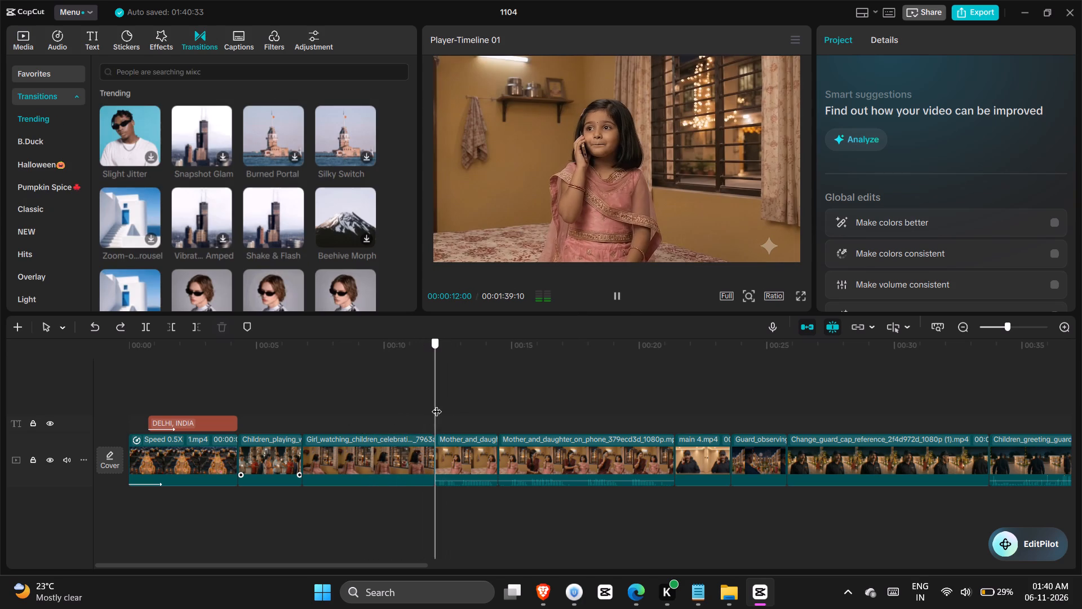
pyautogui.click(424, 404)
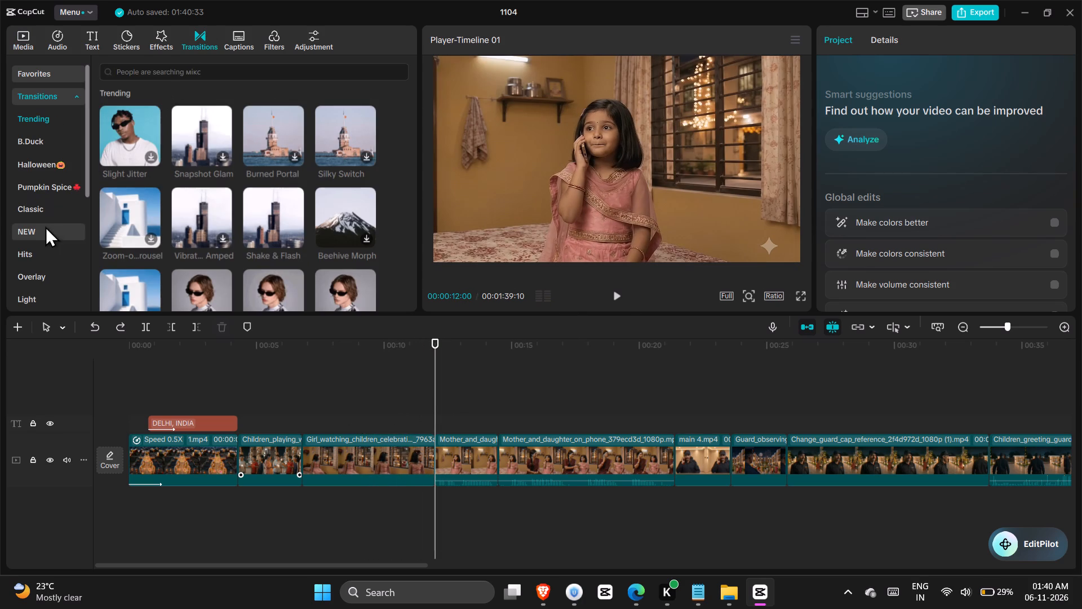
pyautogui.doubleClick(47, 201)
pyautogui.doubleClick(42, 209)
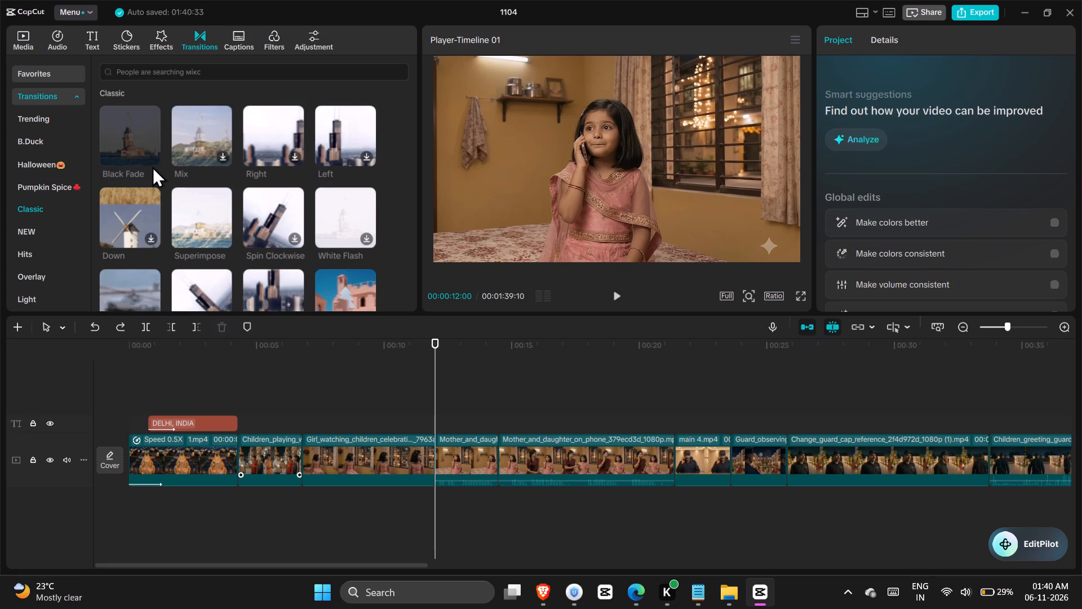
pyautogui.moveTo(187, 126); pyautogui.dragTo(198, 135)
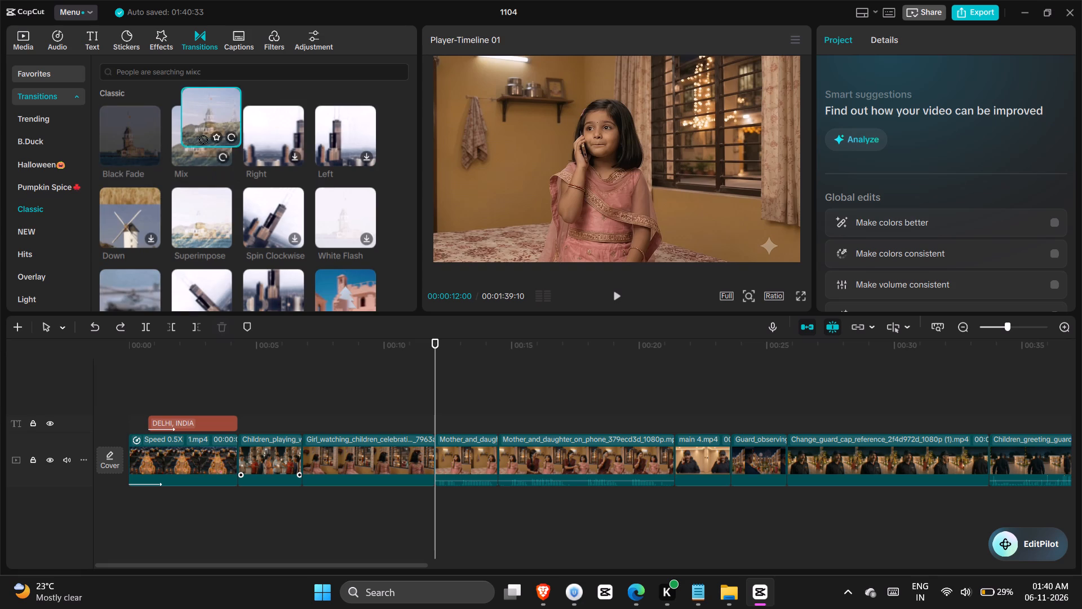
pyautogui.moveTo(198, 135); pyautogui.dragTo(295, 464)
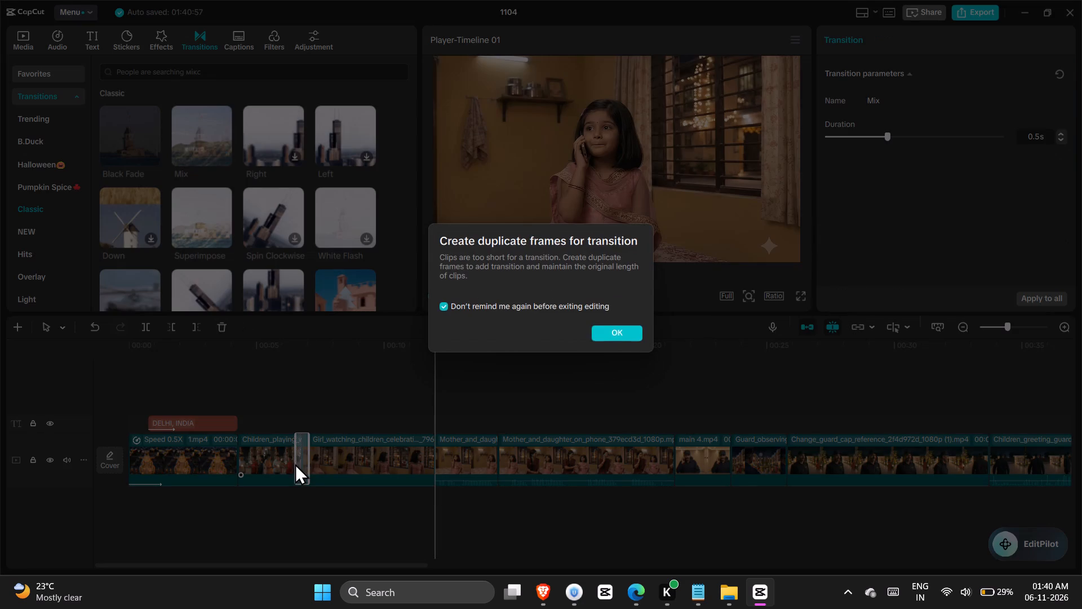
pyautogui.click(595, 330)
pyautogui.click(290, 403)
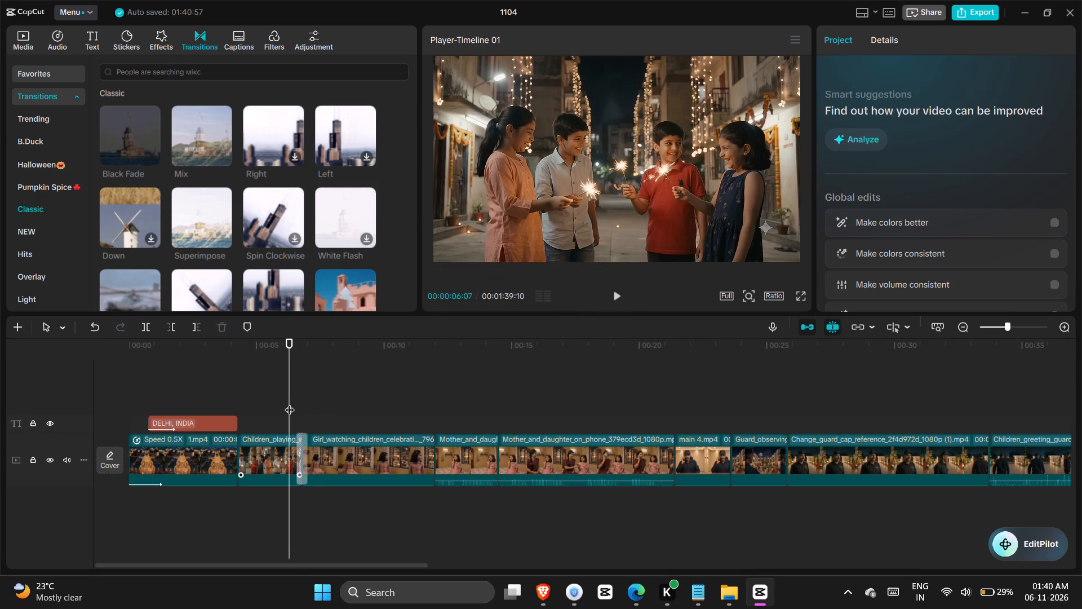
pyautogui.press('space')
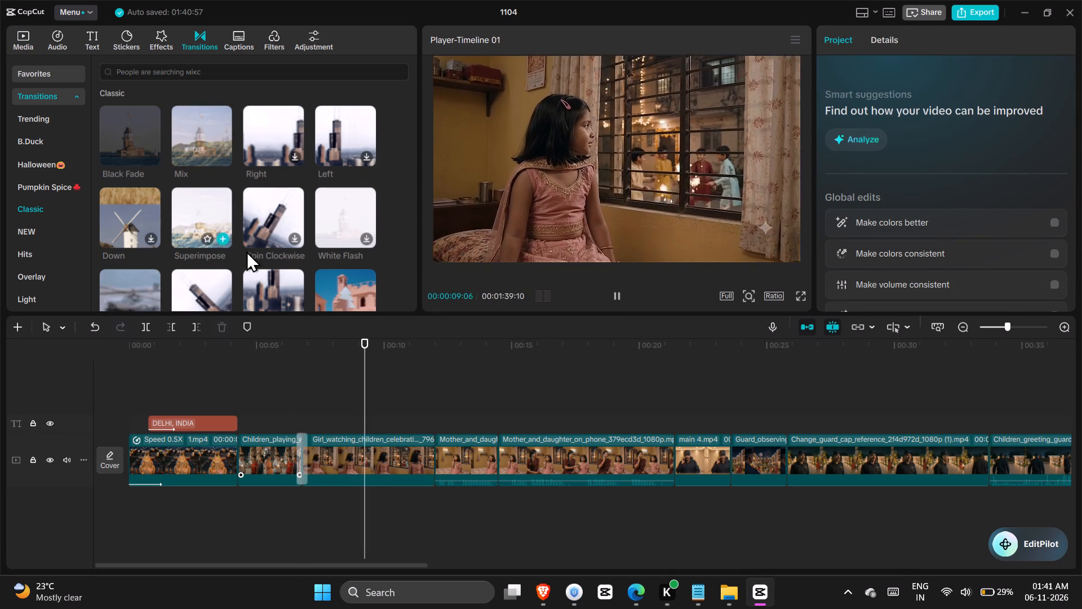
# Add a 0.5 s Superimpose transition between the girl-at-the-window clip and the first mother-and-daughter clip, and play through it.
pyautogui.moveTo(142, 138); pyautogui.dragTo(229, 169)
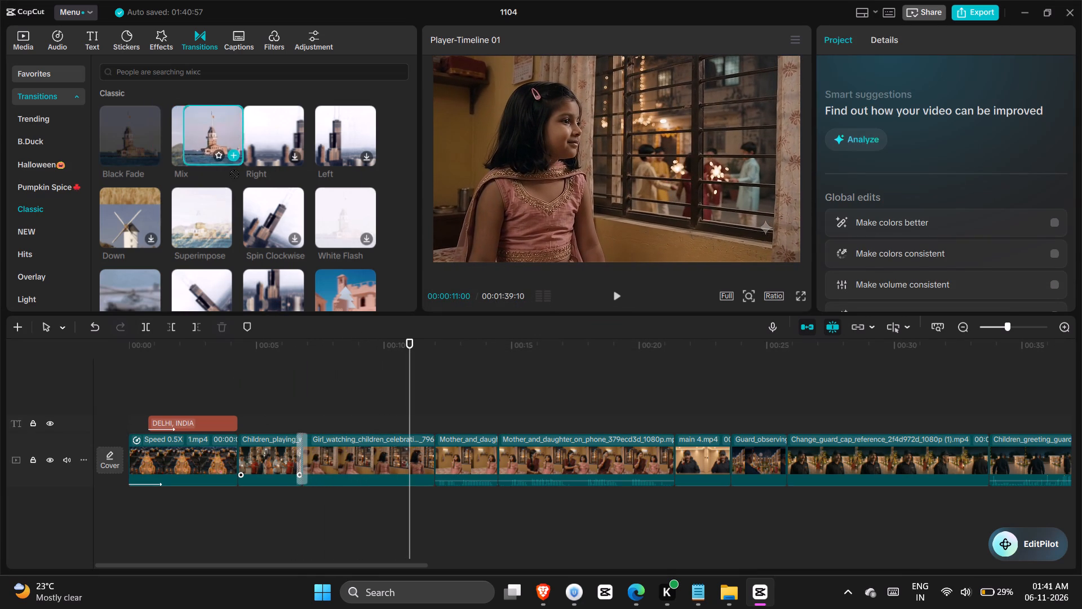
pyautogui.moveTo(229, 169); pyautogui.dragTo(180, 206)
pyautogui.click(174, 201)
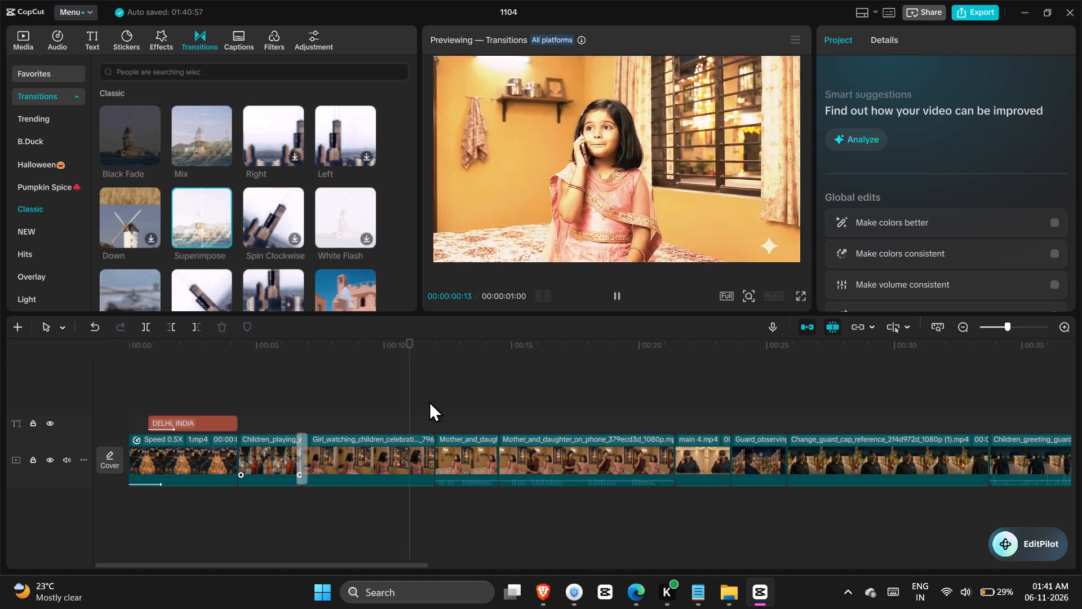
pyautogui.click(429, 401)
pyautogui.click(419, 398)
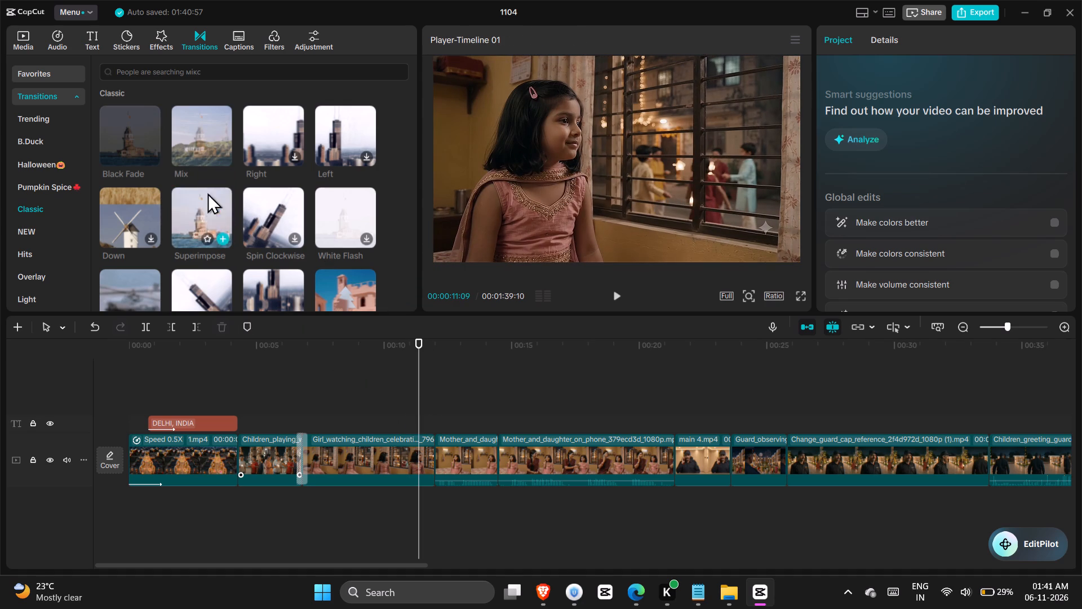
pyautogui.moveTo(209, 210); pyautogui.dragTo(428, 447)
pyautogui.click(428, 447)
pyautogui.press('space')
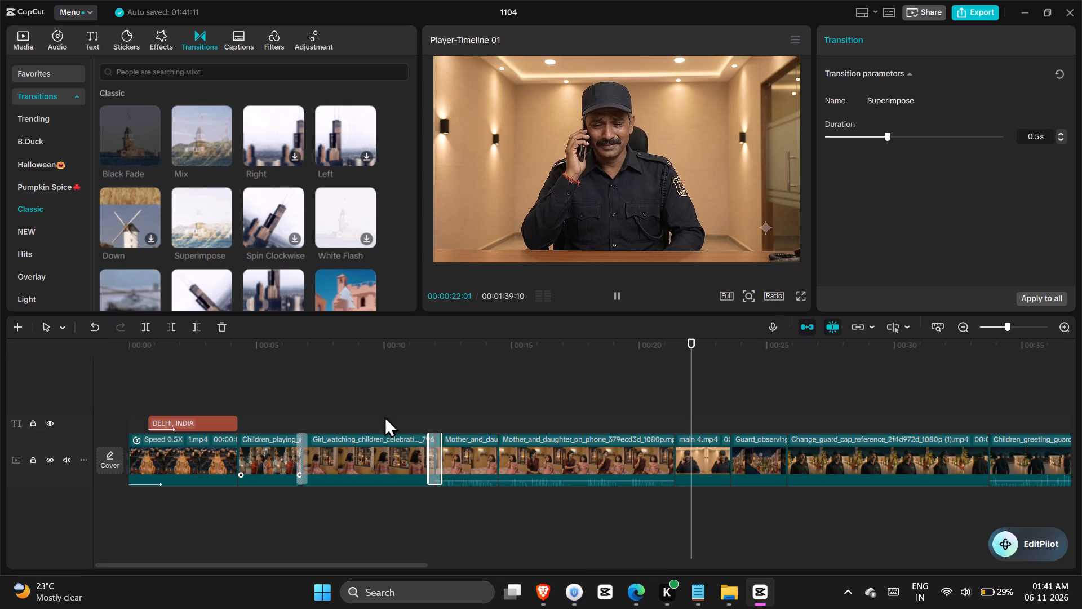
# Add a 0.5 s Black Fade transition between the mother-and-daughter phone clip and main 4.mp4, and play across it.
pyautogui.doubleClick(649, 407)
pyautogui.click(659, 411)
pyautogui.click(657, 407)
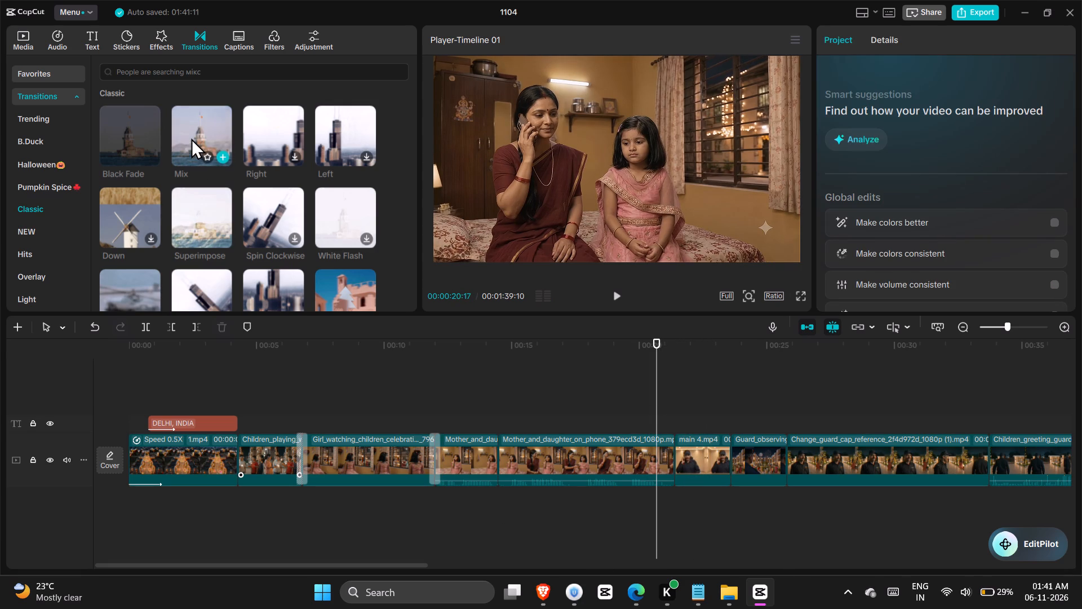
pyautogui.moveTo(236, 184); pyautogui.dragTo(303, 245)
pyautogui.click(303, 245)
pyautogui.click(143, 136)
pyautogui.doubleClick(149, 152)
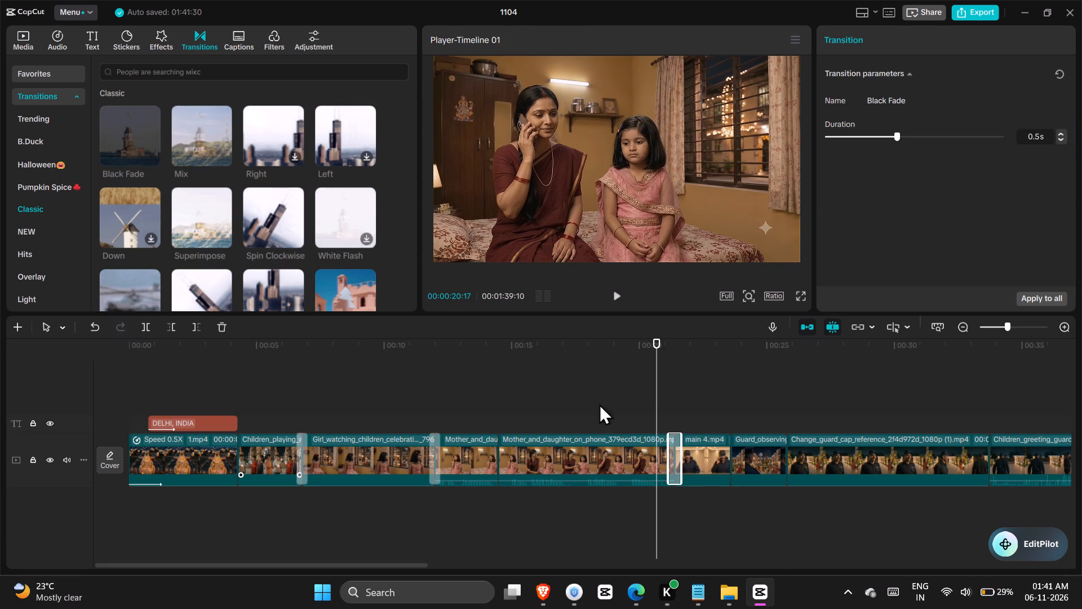
pyautogui.press('space')
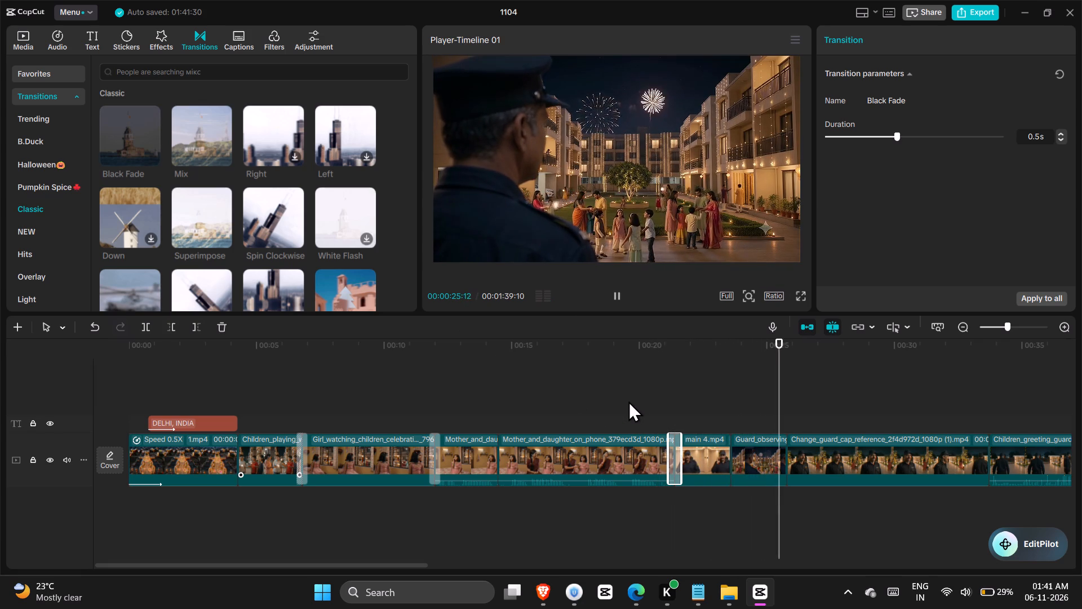
# Add a 0.5 s Mix transition between main 4.mp4 and the guard-observing clip, and play across it.
pyautogui.click(187, 145)
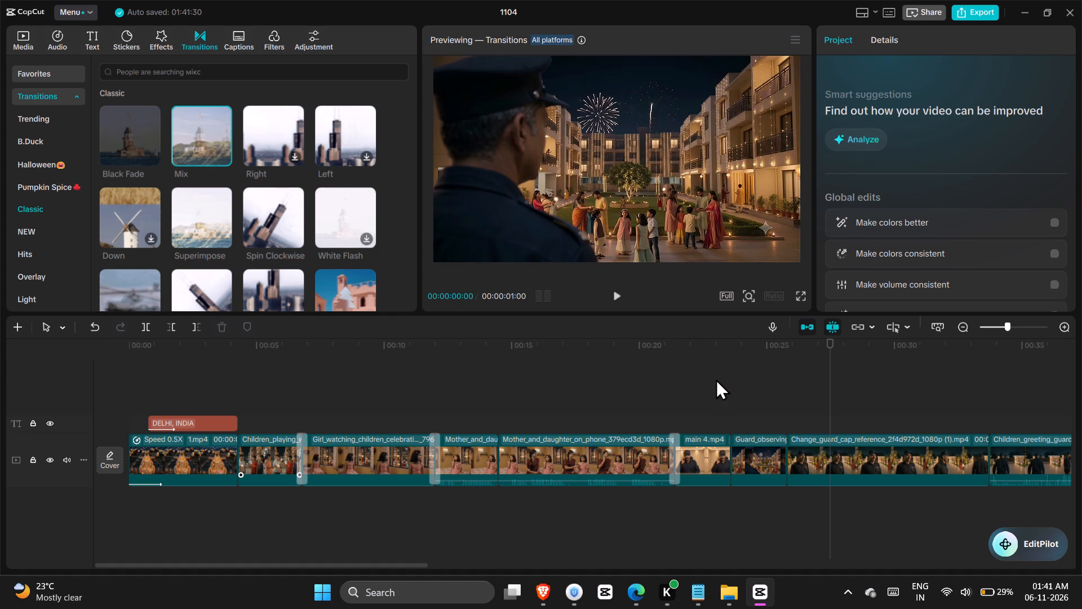
pyautogui.click(716, 379)
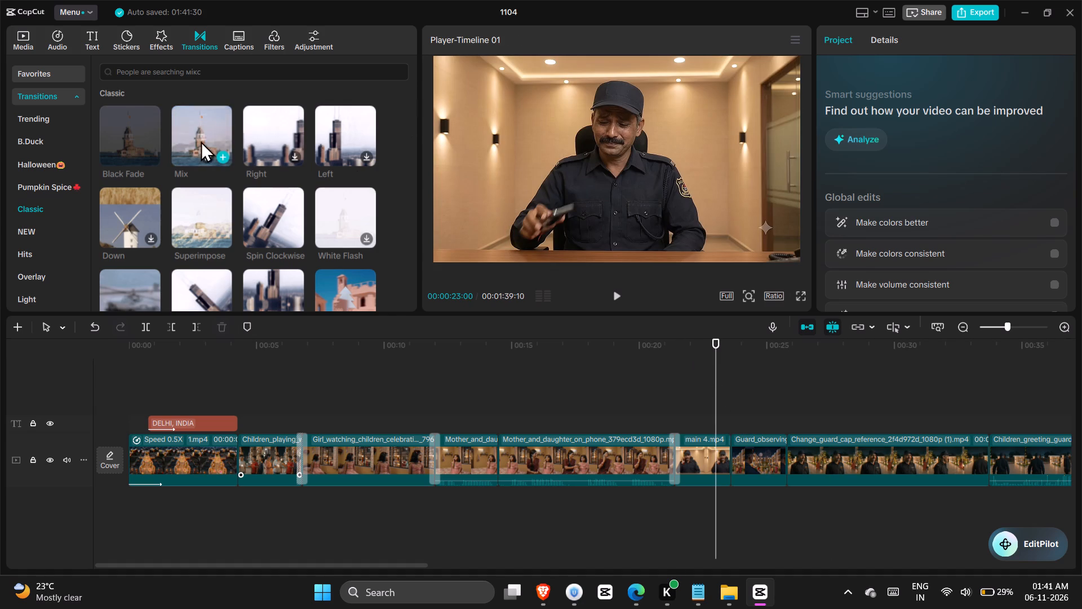
pyautogui.moveTo(197, 139); pyautogui.dragTo(726, 462)
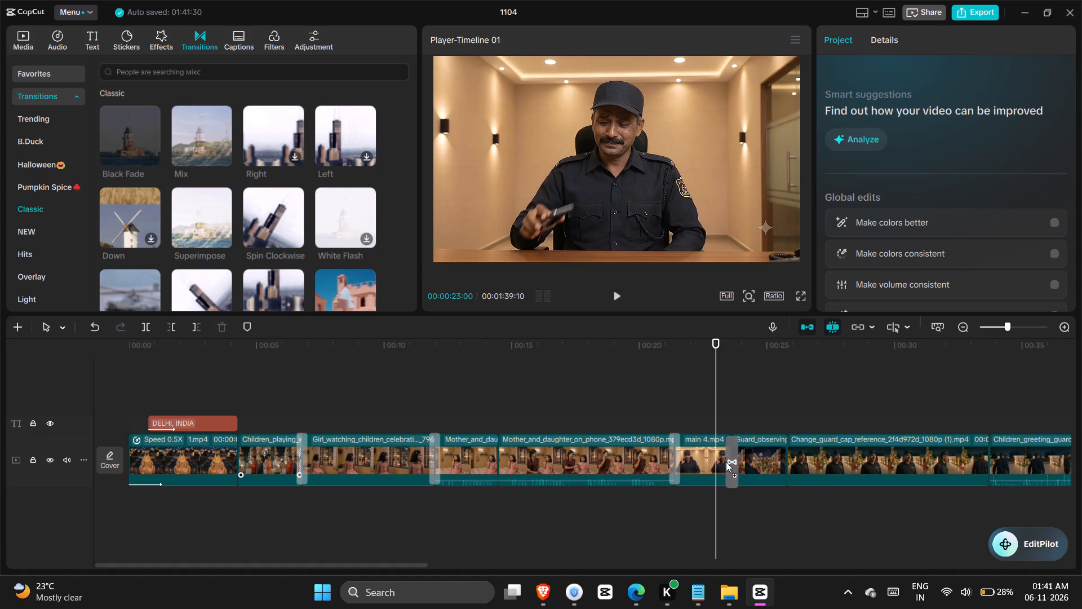
pyautogui.moveTo(726, 462); pyautogui.dragTo(725, 460)
pyautogui.click(713, 403)
pyautogui.press('space')
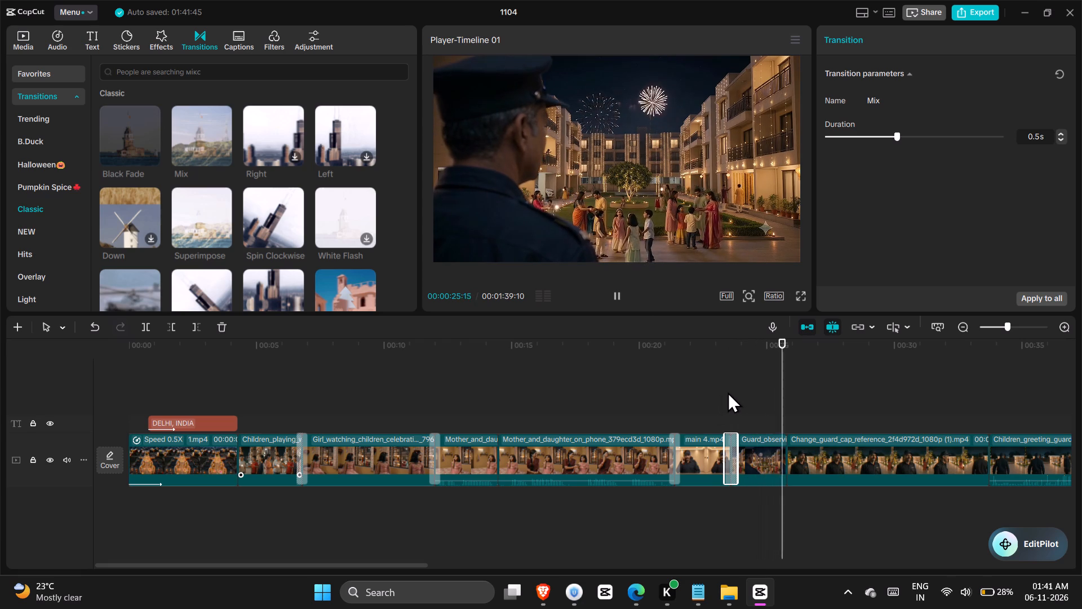
pyautogui.click(703, 396)
pyautogui.press('space')
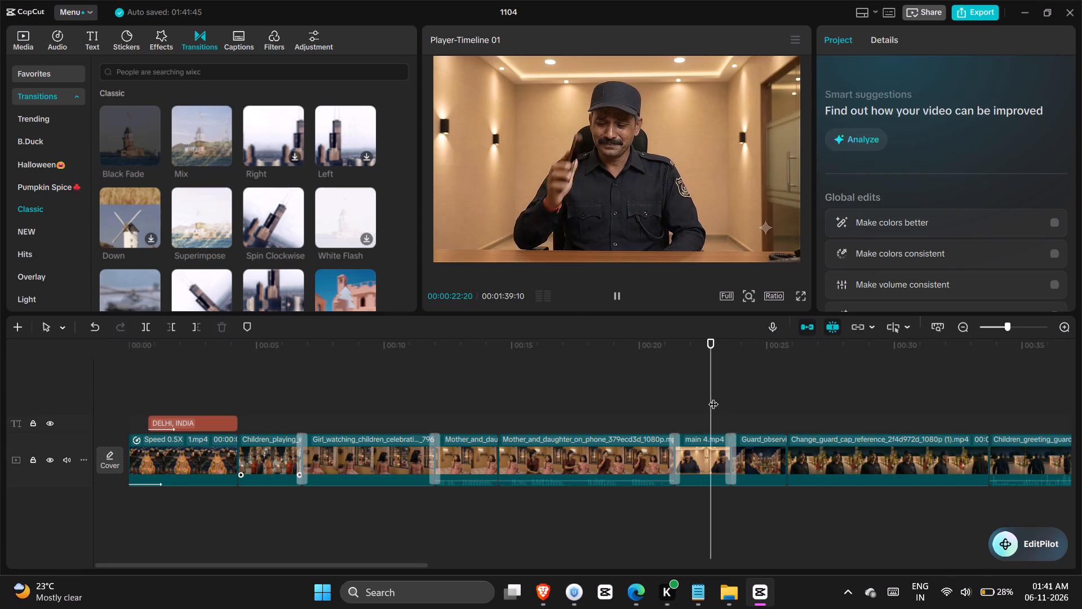
# Extend the end of the guard-observing clip so that it lasts about 3.5 seconds.
pyautogui.doubleClick(752, 456)
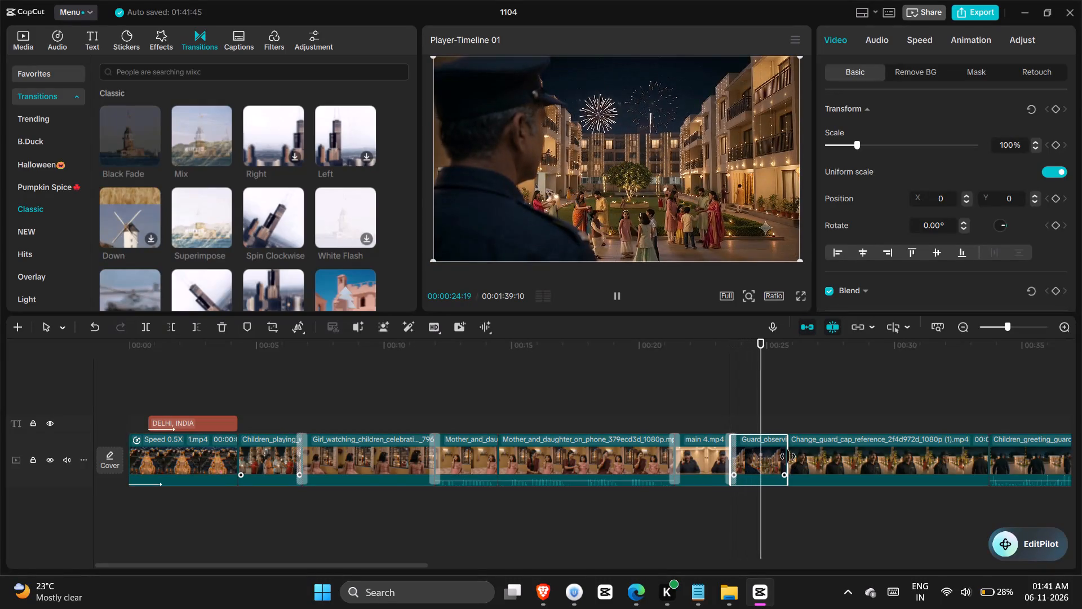
pyautogui.moveTo(790, 456); pyautogui.dragTo(818, 457)
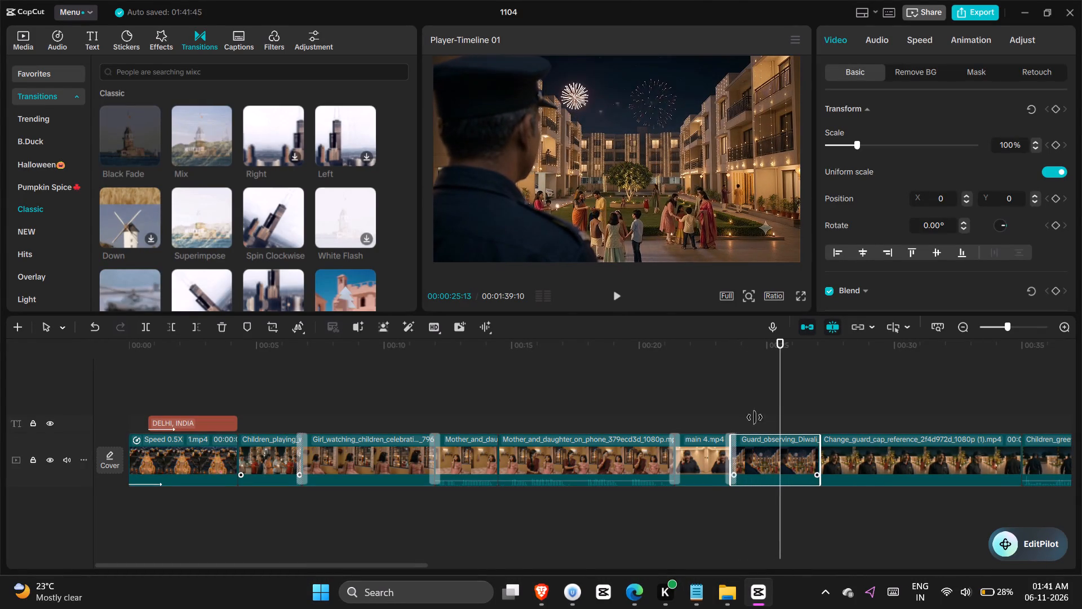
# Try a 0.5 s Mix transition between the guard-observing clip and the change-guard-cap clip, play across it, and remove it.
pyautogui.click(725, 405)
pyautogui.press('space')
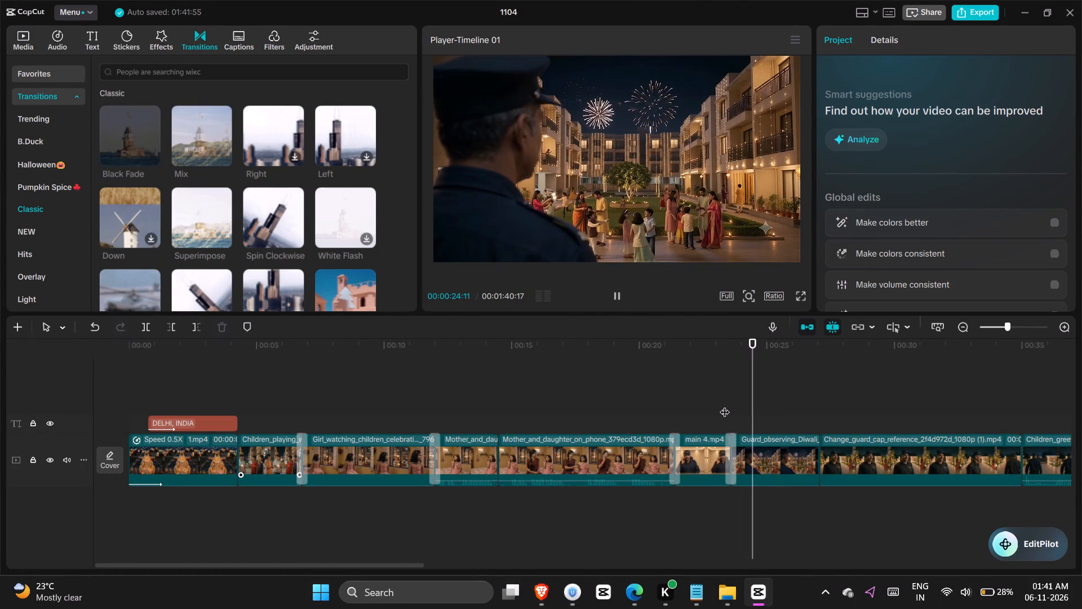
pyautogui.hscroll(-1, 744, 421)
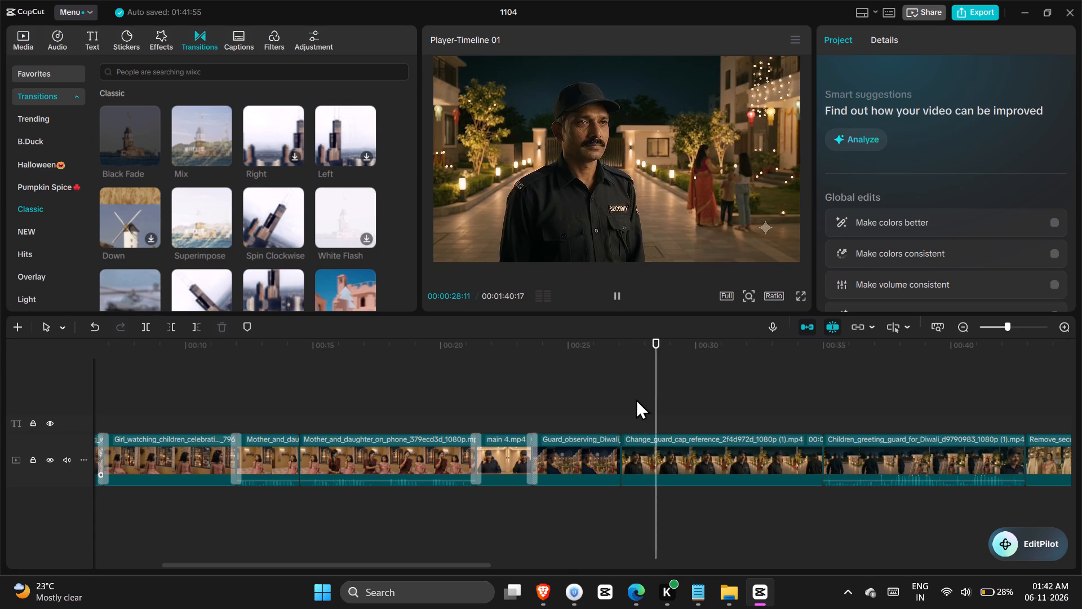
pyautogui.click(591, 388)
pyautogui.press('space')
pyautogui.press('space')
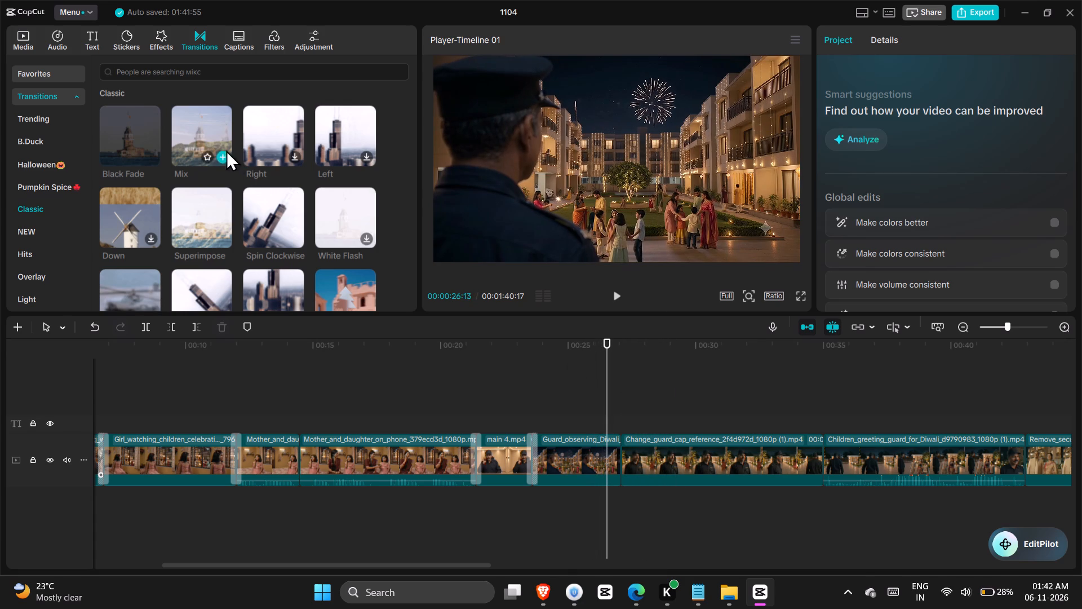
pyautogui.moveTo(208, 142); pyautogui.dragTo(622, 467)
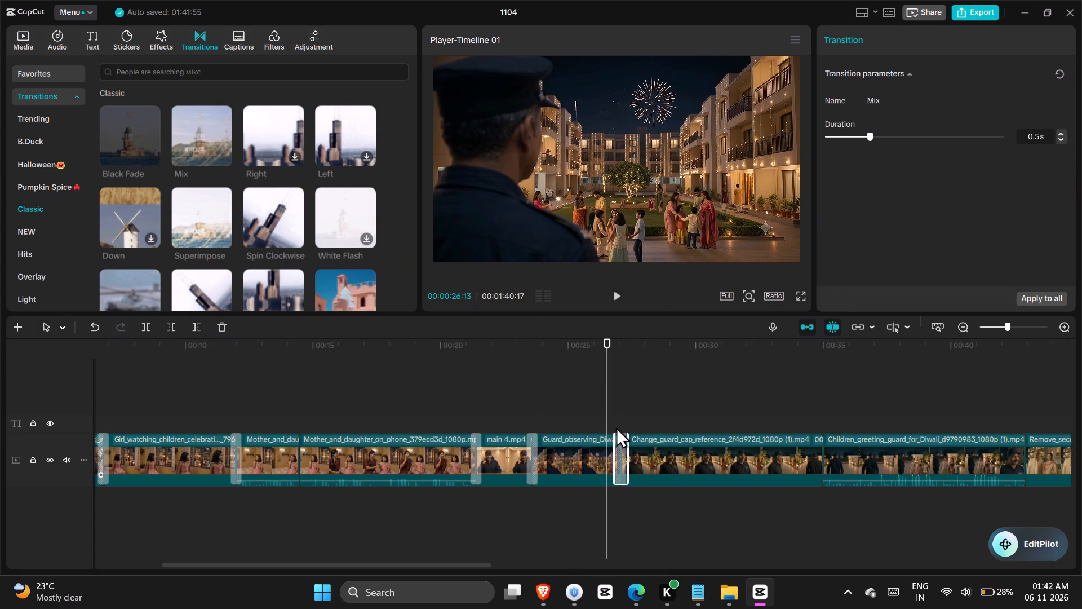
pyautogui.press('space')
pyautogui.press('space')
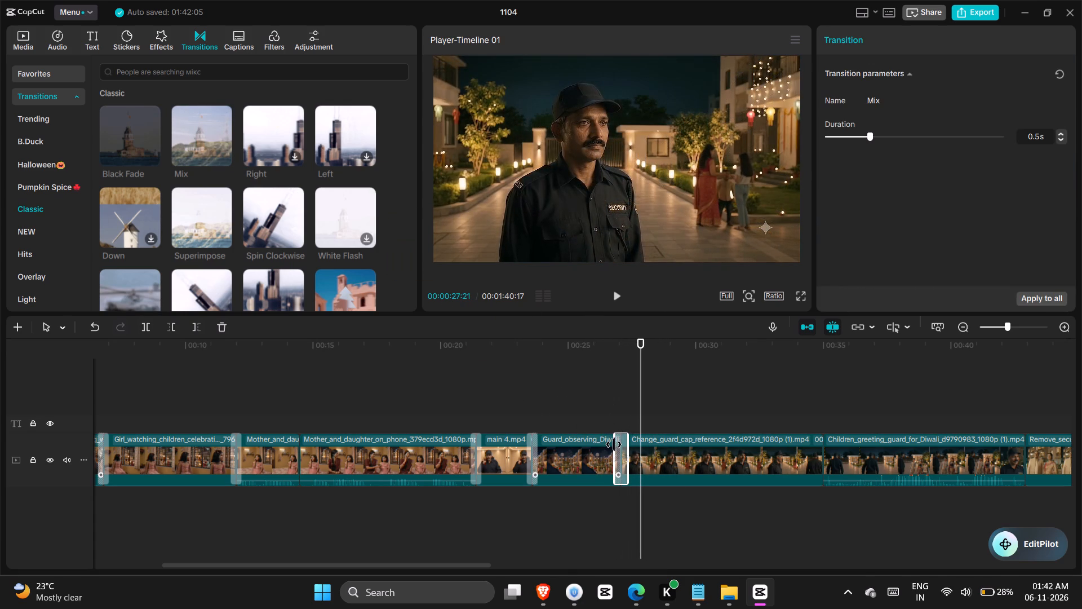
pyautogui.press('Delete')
# Play on from the guard-observing clip, add a 0.5 s Superimpose transition between the children-greeting-guard and elderly-couple clips, and play it through.
pyautogui.click(611, 405)
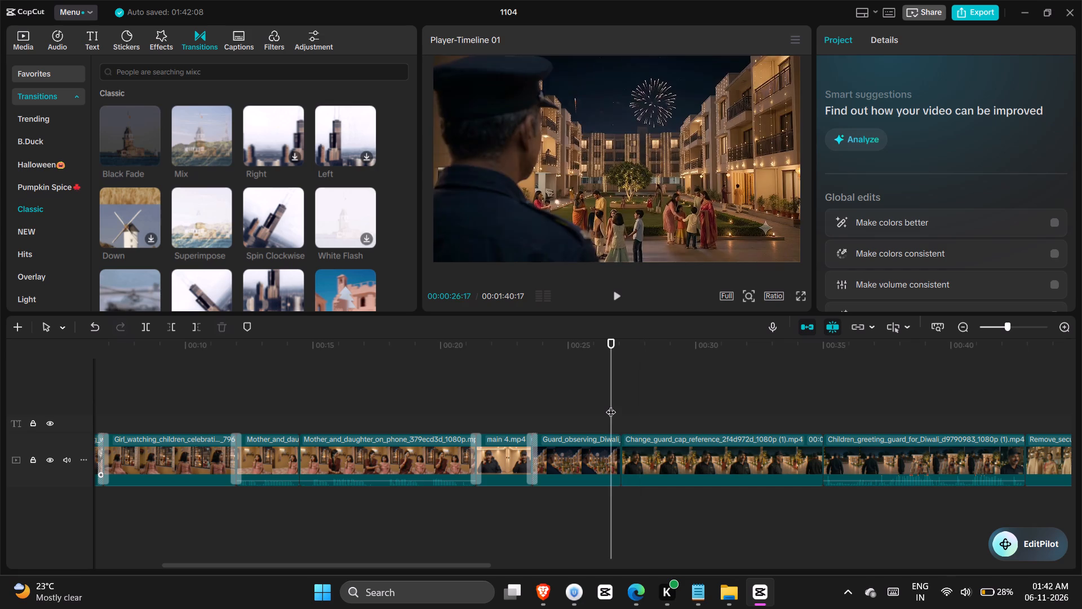
pyautogui.press('space')
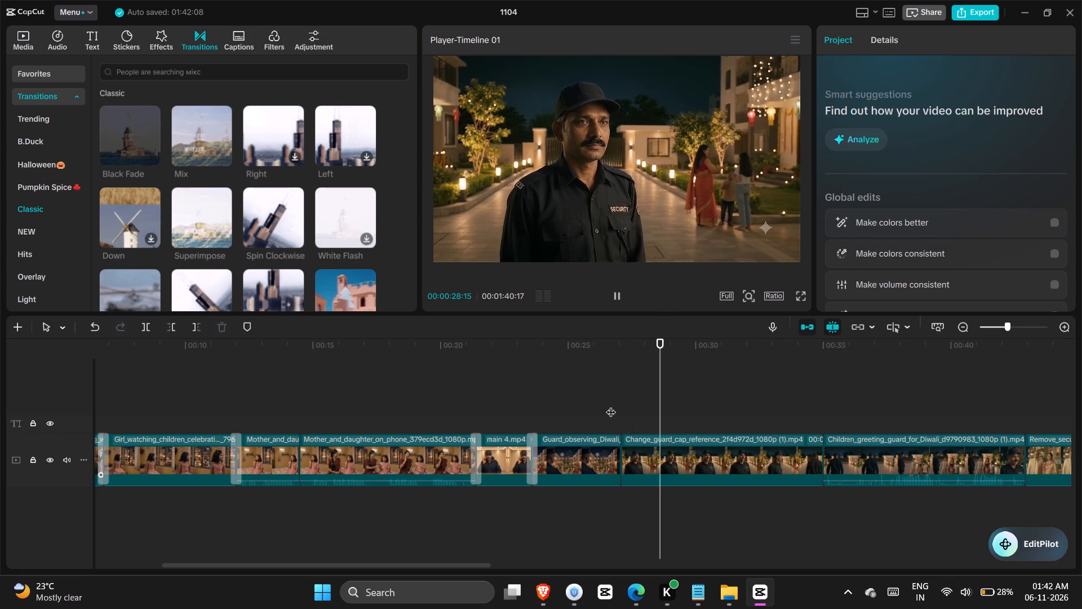
pyautogui.hscroll(-1, 760, 421)
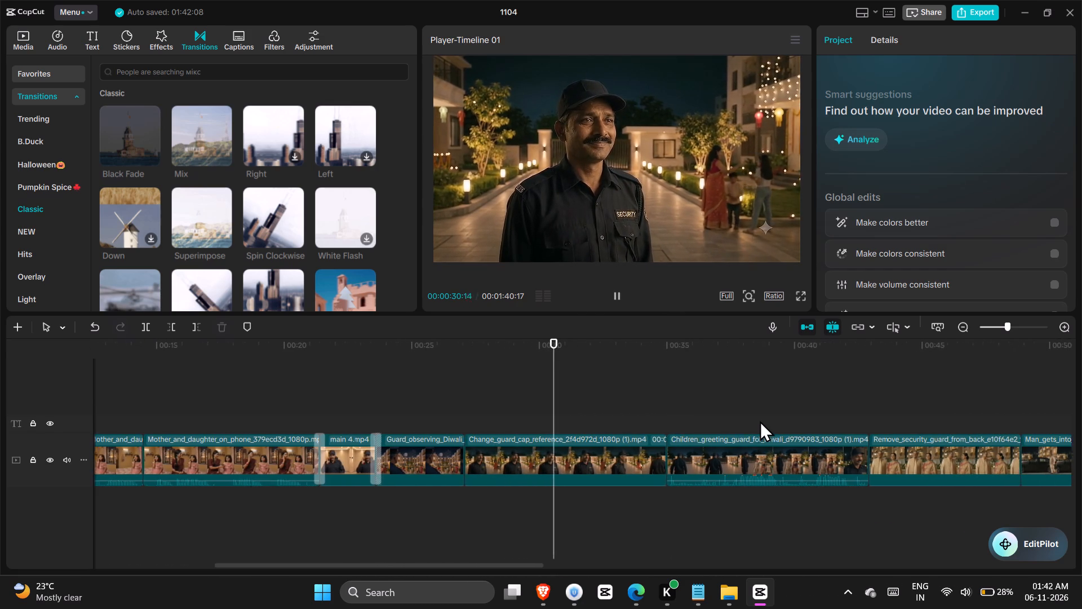
pyautogui.hscroll(-1, 760, 421)
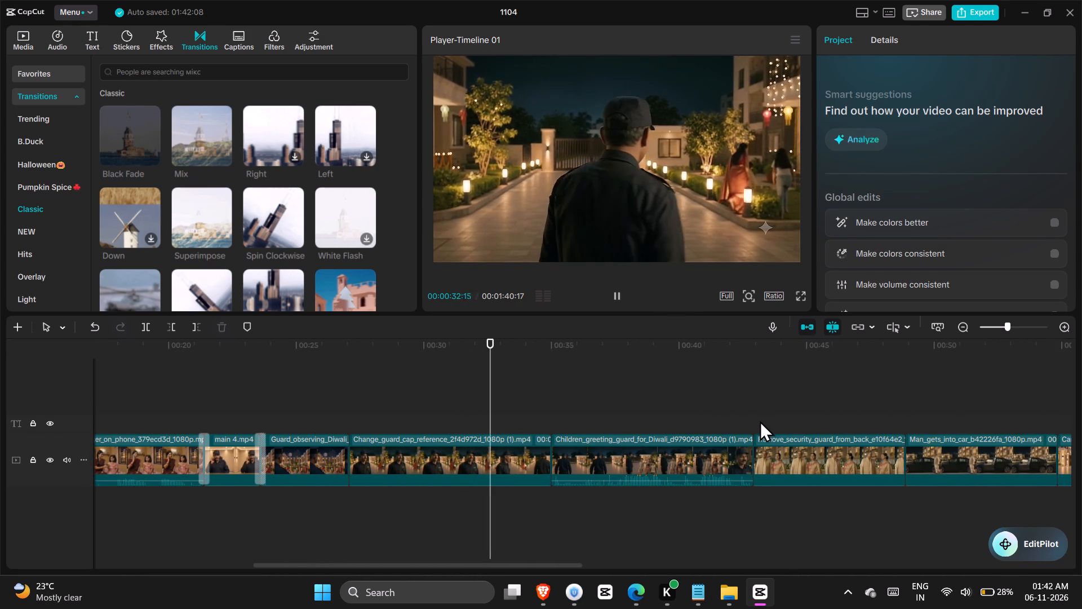
pyautogui.hscroll(-1, 760, 421)
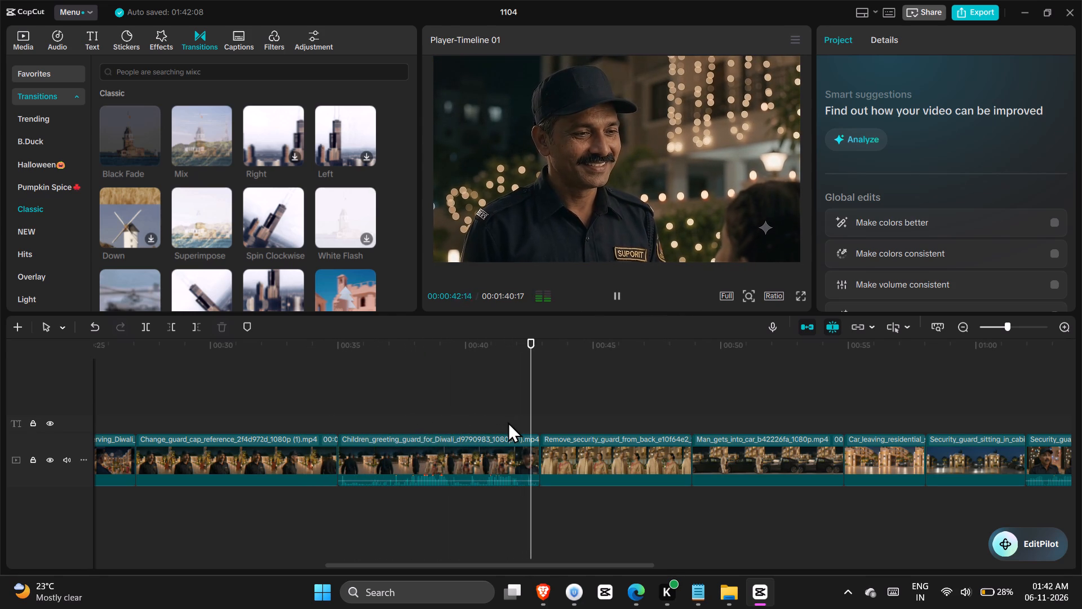
pyautogui.press('space')
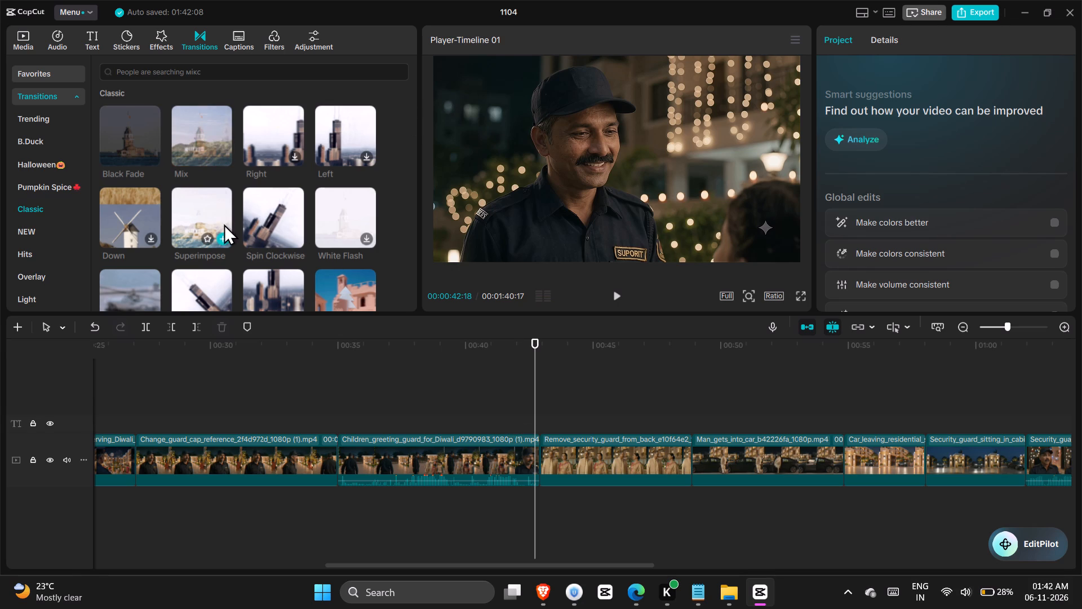
pyautogui.moveTo(224, 224); pyautogui.dragTo(537, 457)
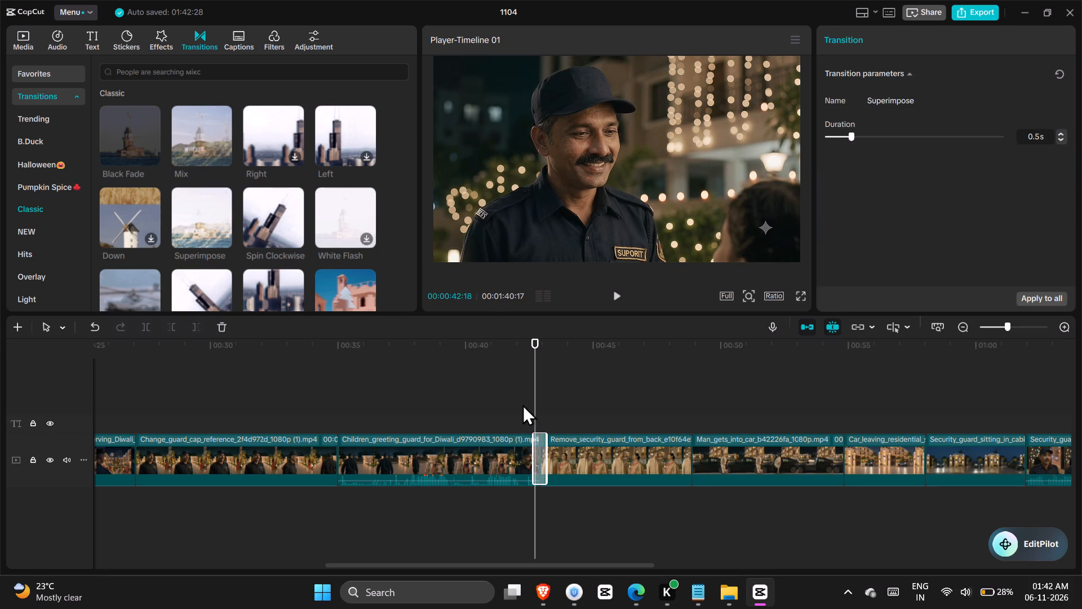
pyautogui.doubleClick(522, 404)
pyautogui.press('space')
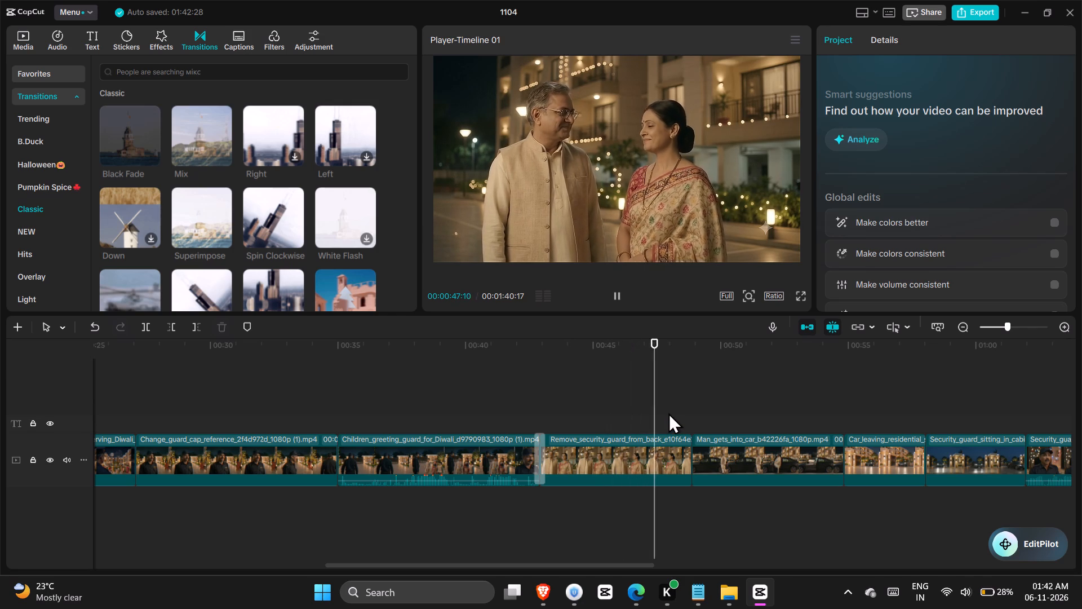
pyautogui.press('space')
# Add a Left transition between the elderly-couple clip and the man-gets-into-car clip, set its duration to 0.8 s, and play through it.
pyautogui.click(343, 130)
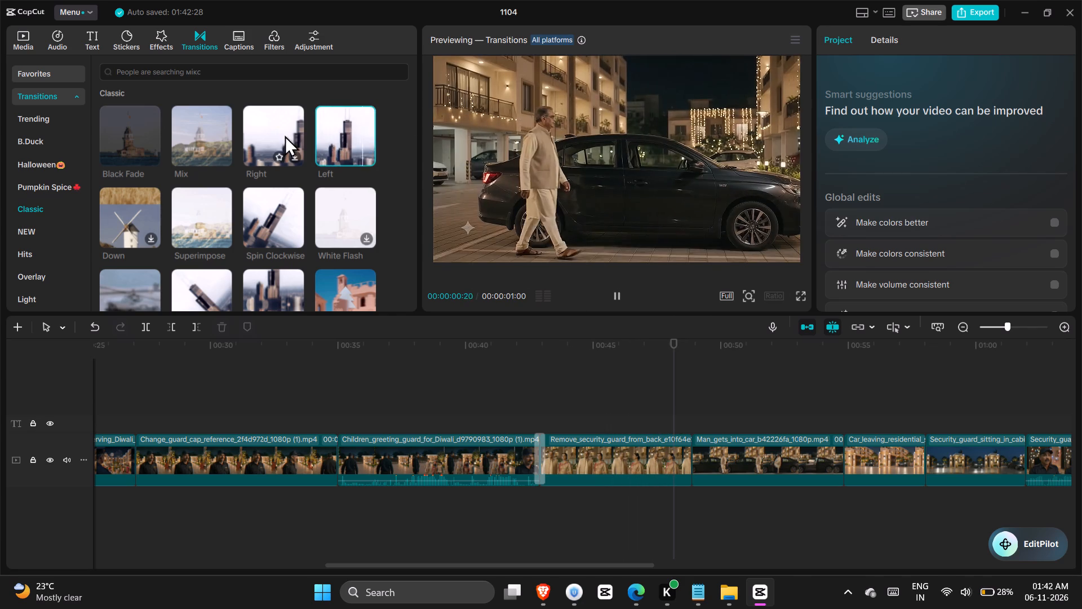
pyautogui.moveTo(345, 139); pyautogui.dragTo(694, 464)
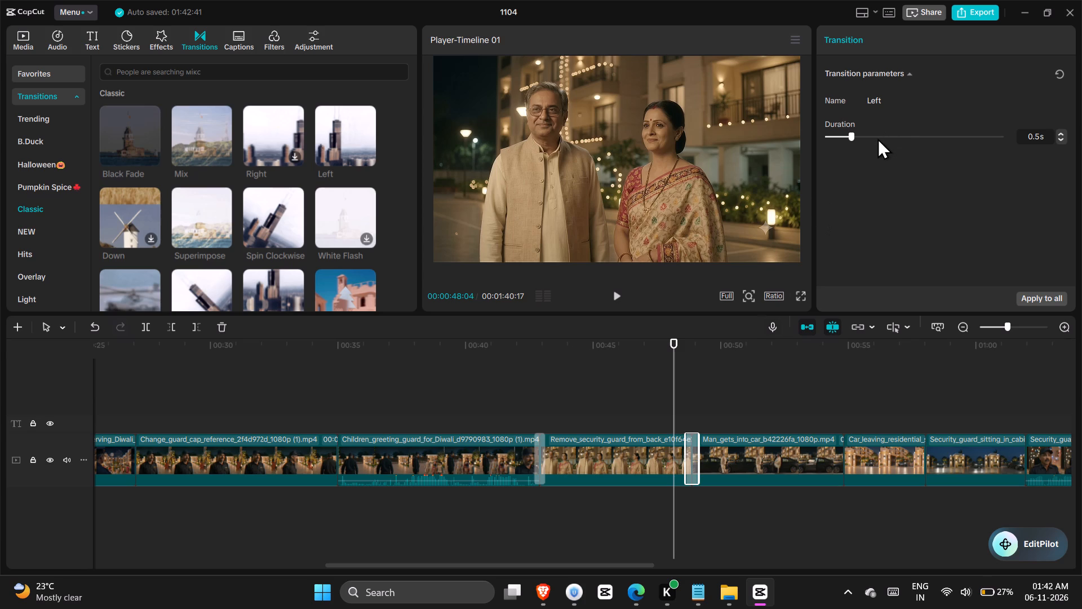
pyautogui.moveTo(877, 138); pyautogui.dragTo(869, 136)
pyautogui.click(678, 405)
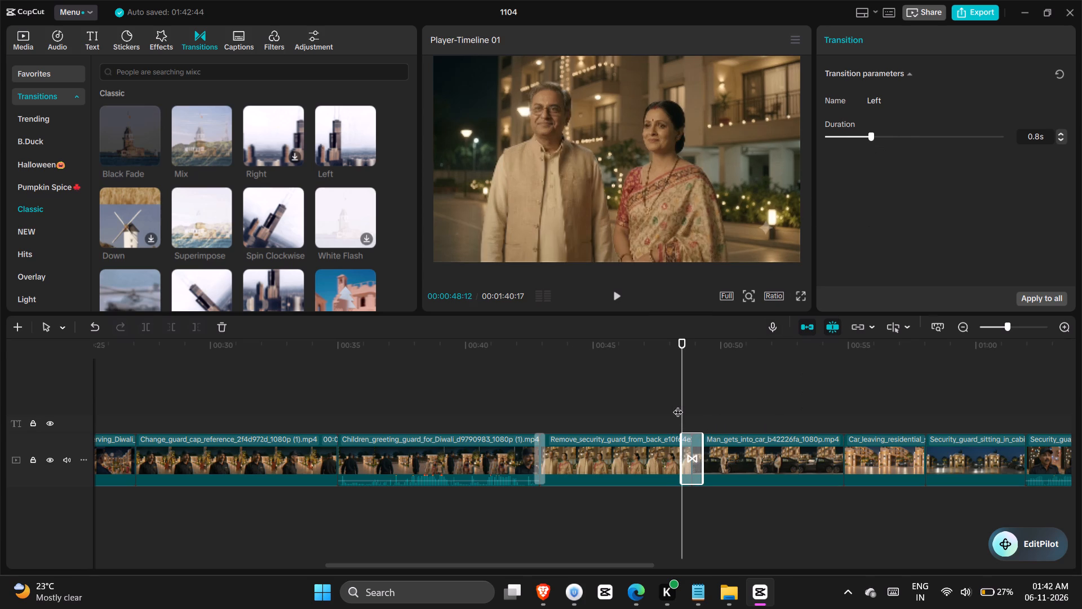
pyautogui.press('space')
pyautogui.hscroll(-1, 731, 402)
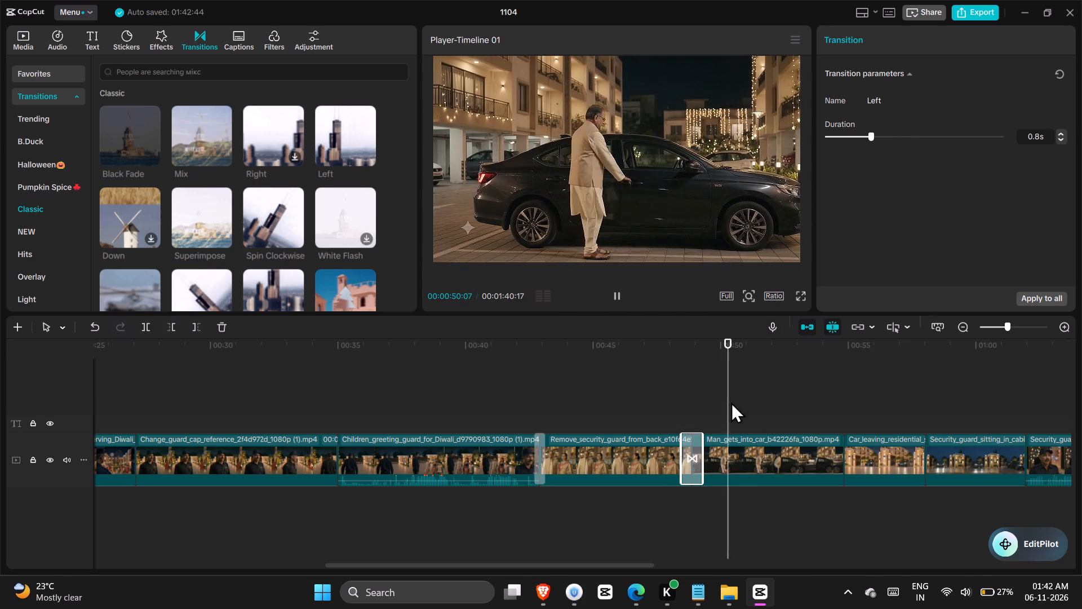
pyautogui.hscroll(-2, 731, 402)
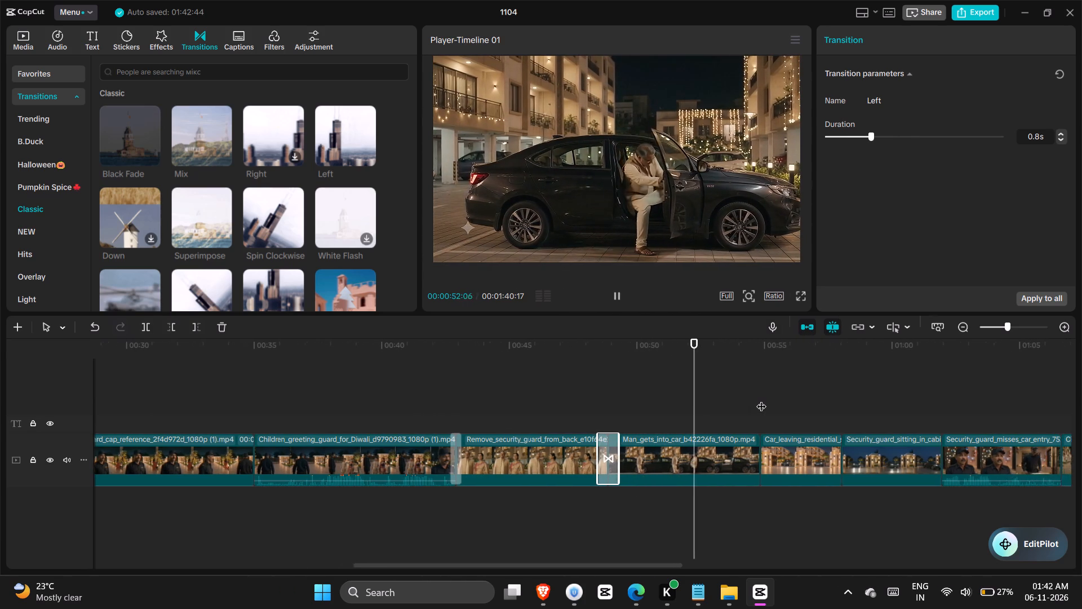
pyautogui.hscroll(-1, 761, 399)
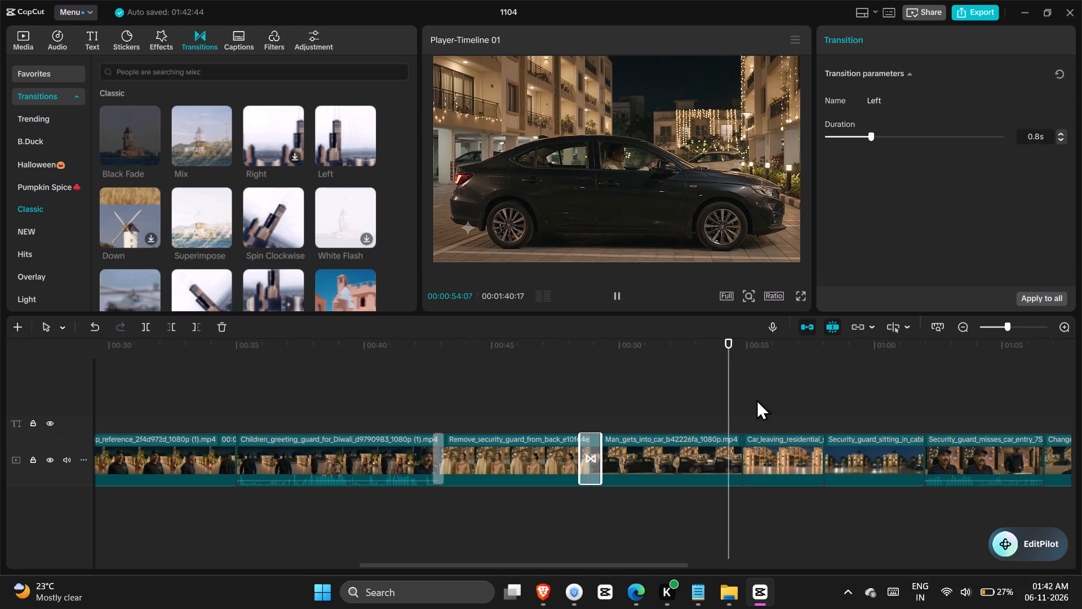
pyautogui.press('space')
pyautogui.press('space')
pyautogui.press('space')
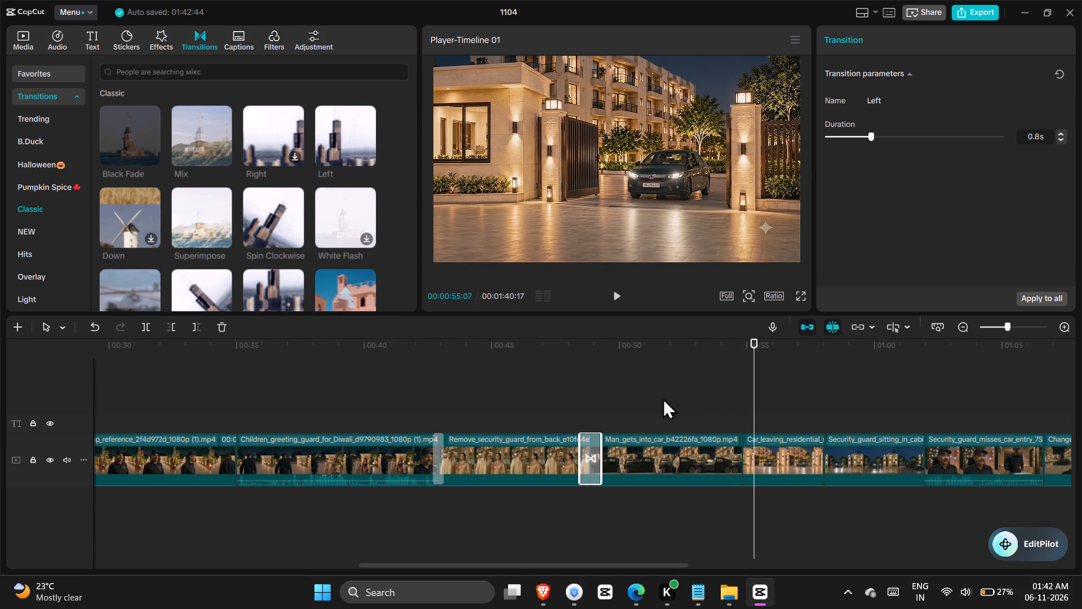
# Add a Superimpose transition between the car-leaving clip and the security-guard-sitting-in-cabin clip.
pyautogui.moveTo(135, 134); pyautogui.dragTo(163, 151)
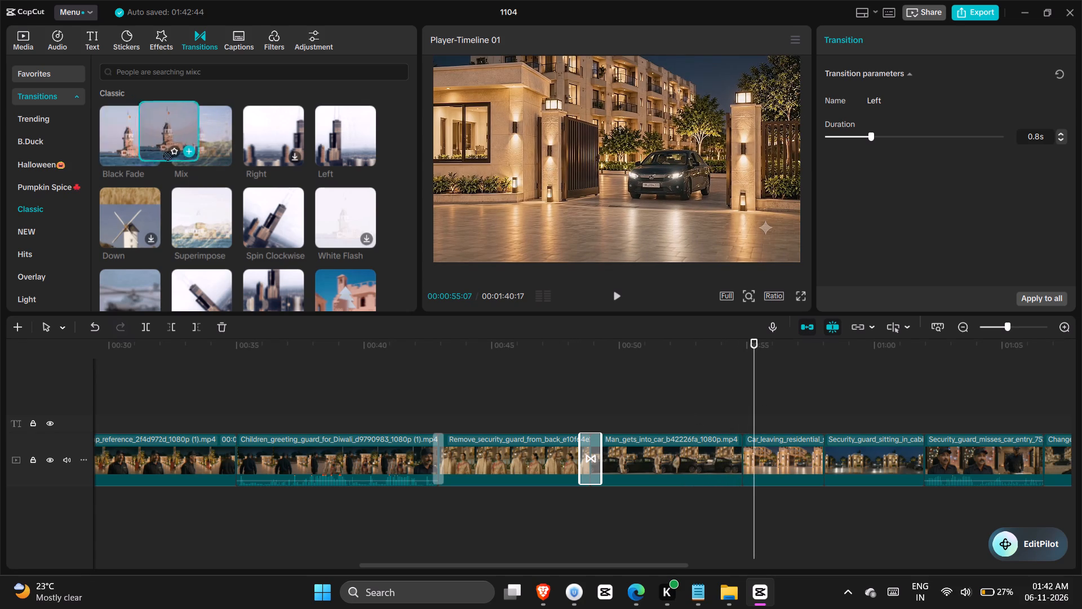
pyautogui.moveTo(163, 151); pyautogui.dragTo(252, 191)
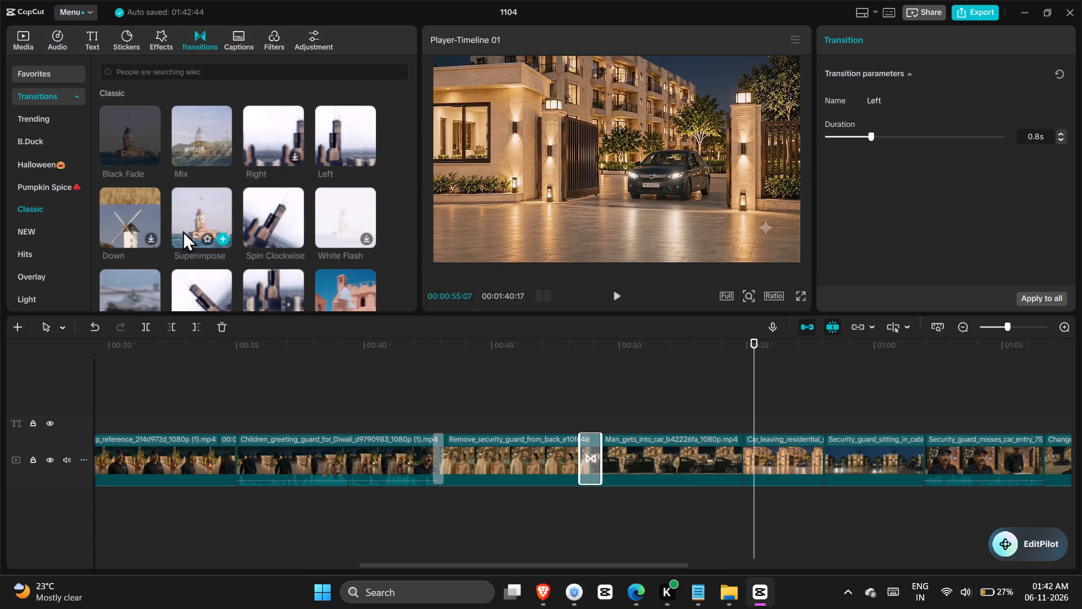
pyautogui.click(192, 230)
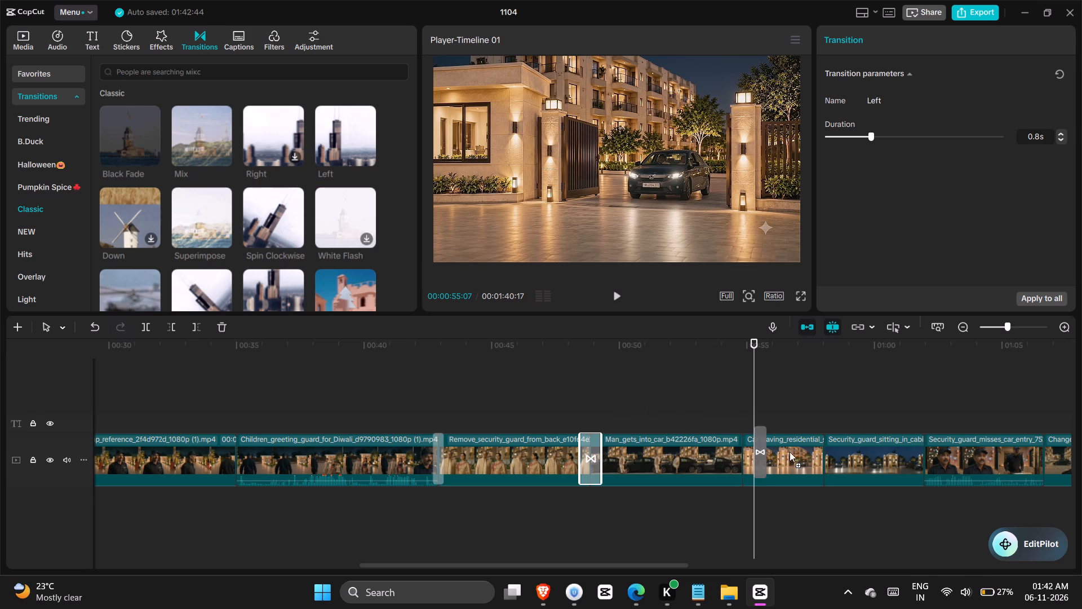
pyautogui.moveTo(811, 452); pyautogui.dragTo(817, 453)
# Add a 0.5 s Black Fade transition between the man-gets-into-car clip and the car-leaving clip, and play across it.
pyautogui.click(719, 398)
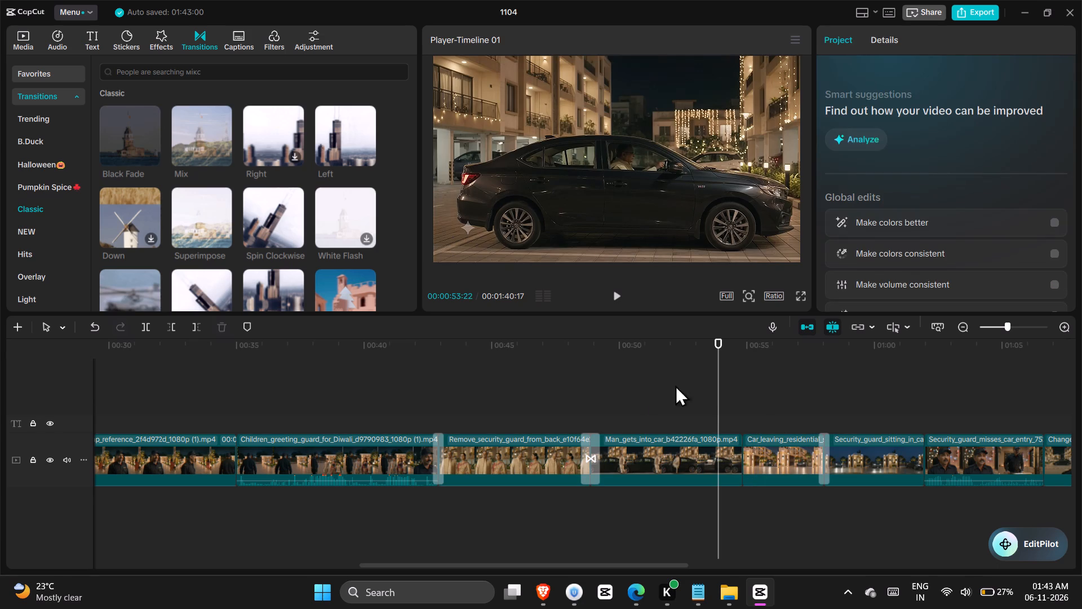
pyautogui.moveTo(134, 130); pyautogui.dragTo(721, 441)
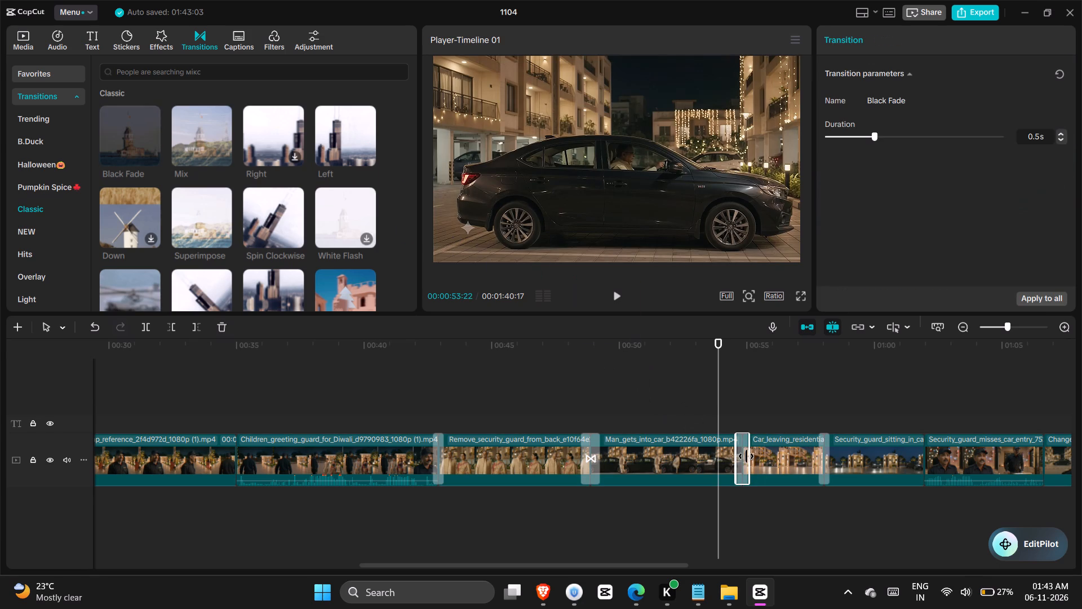
pyautogui.doubleClick(722, 393)
pyautogui.press('space')
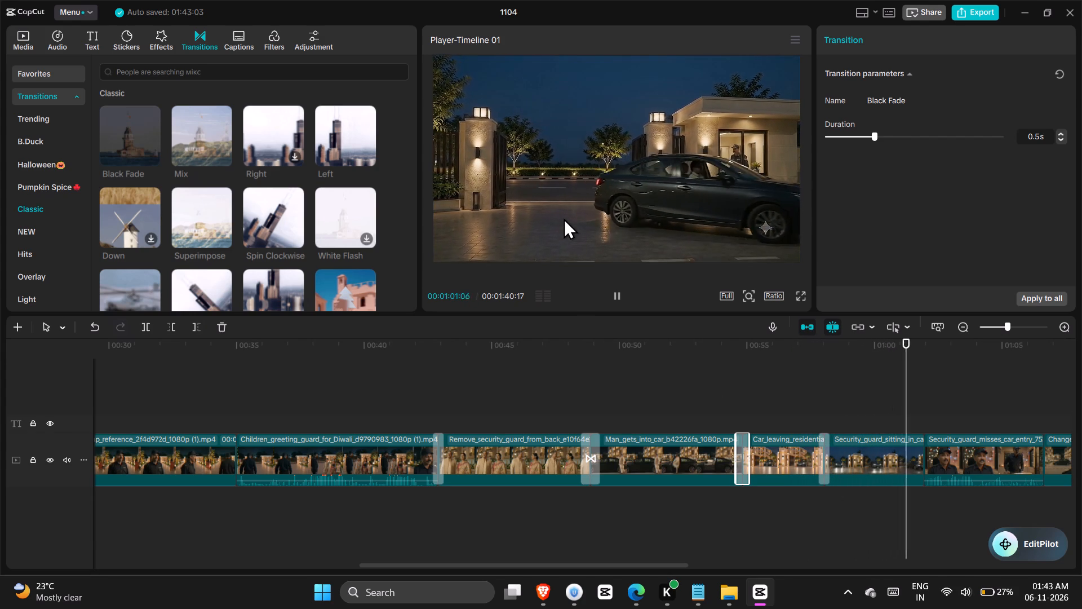
# Review the cut between the guard-sitting-in-cabin and guard-misses-car-entry clips, add a Mix transition there, and play on to the following clip.
pyautogui.hscroll(-1, 763, 286)
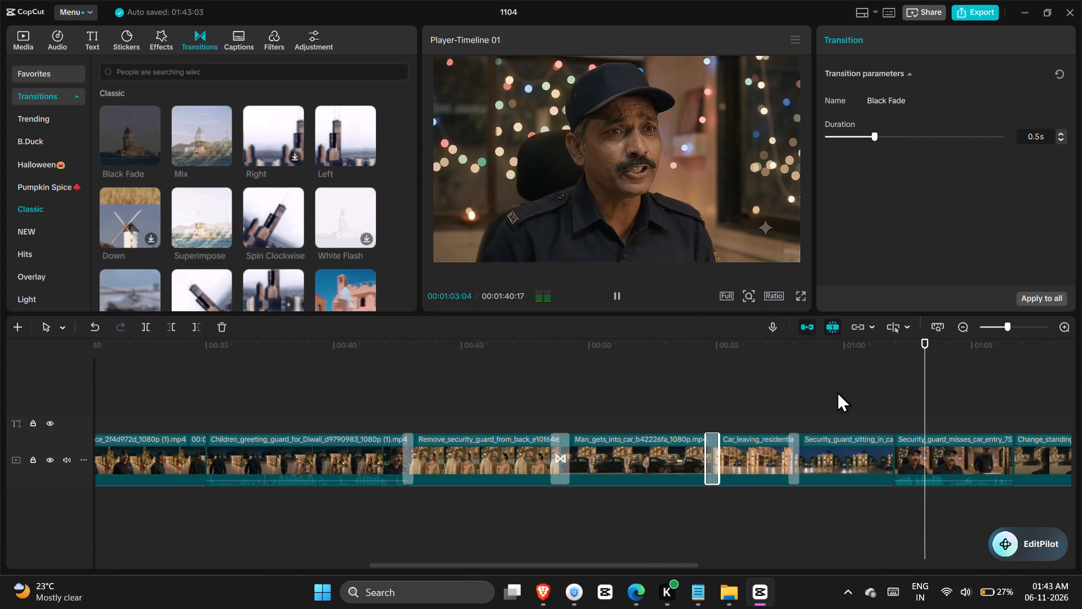
pyautogui.hscroll(-1, 837, 391)
pyautogui.click(857, 389)
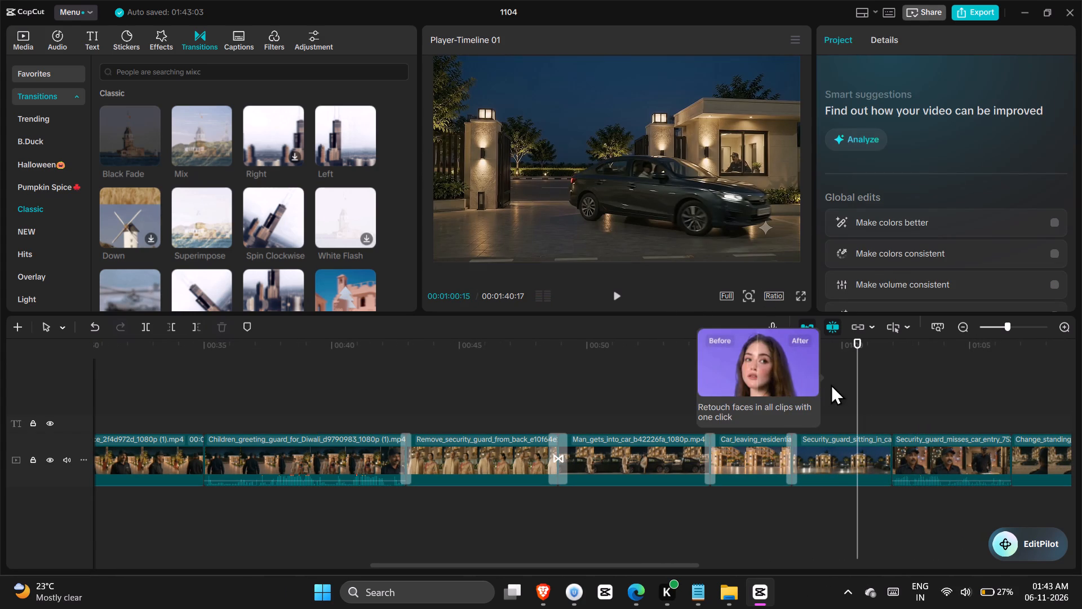
pyautogui.click(831, 384)
pyautogui.press('space')
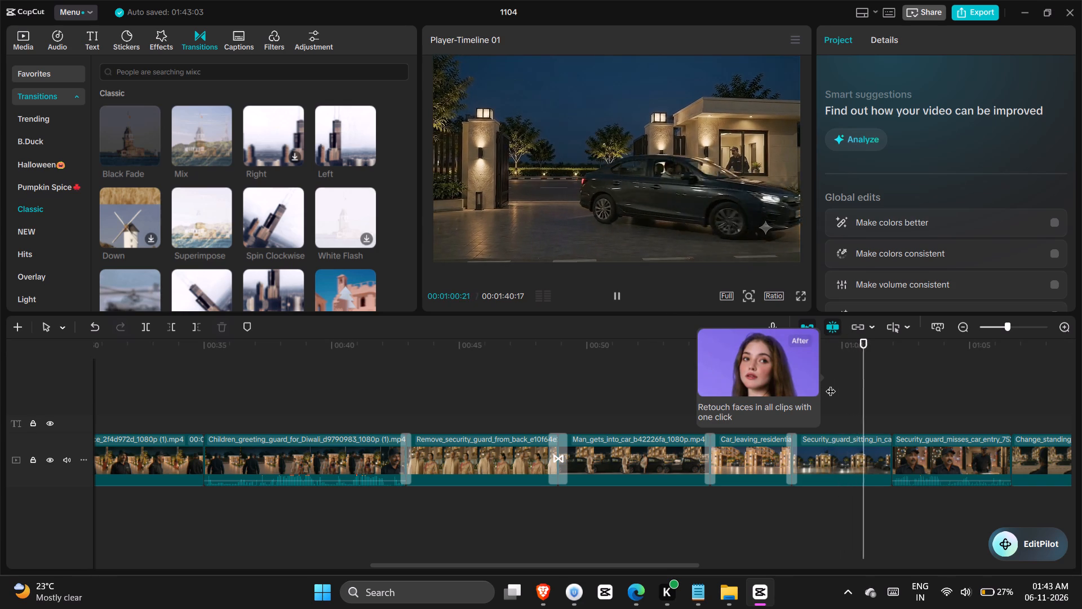
pyautogui.press('space')
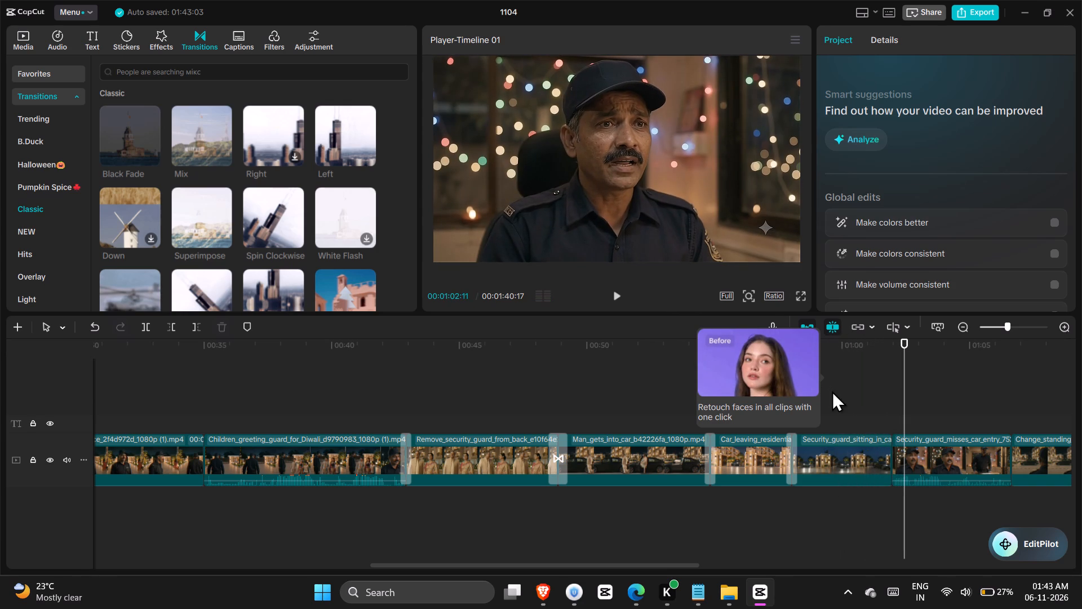
pyautogui.click(832, 392)
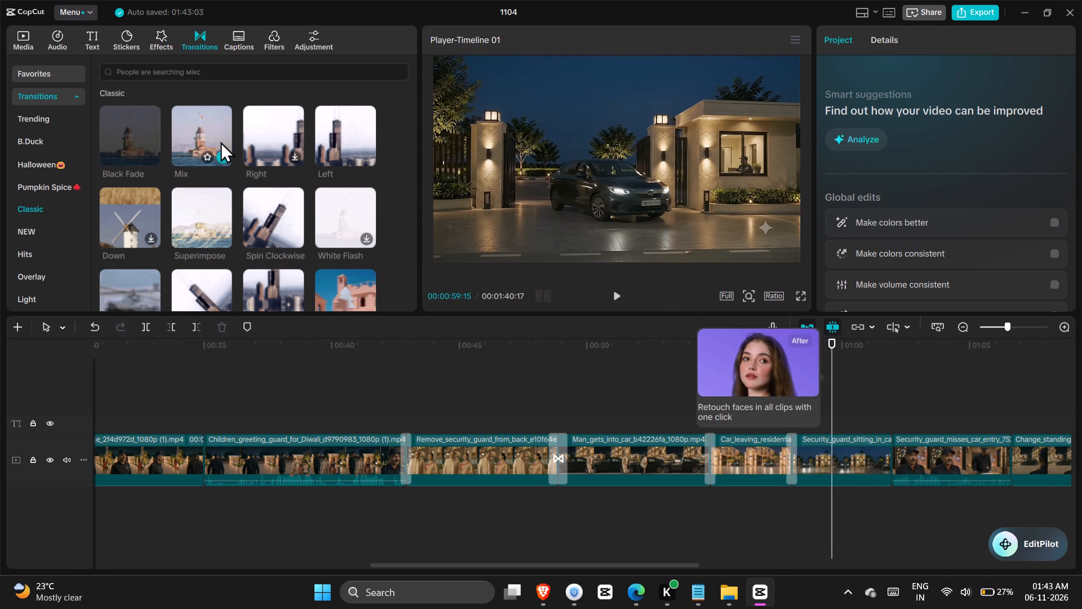
pyautogui.moveTo(208, 134); pyautogui.dragTo(822, 451)
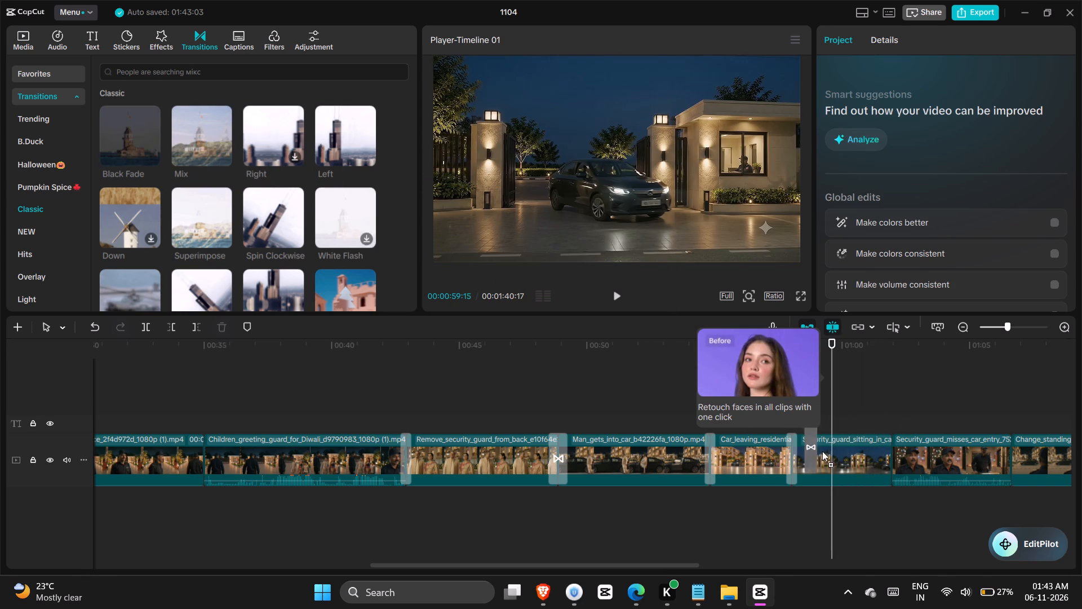
pyautogui.moveTo(822, 451); pyautogui.dragTo(885, 458)
pyautogui.click(868, 406)
pyautogui.press('space')
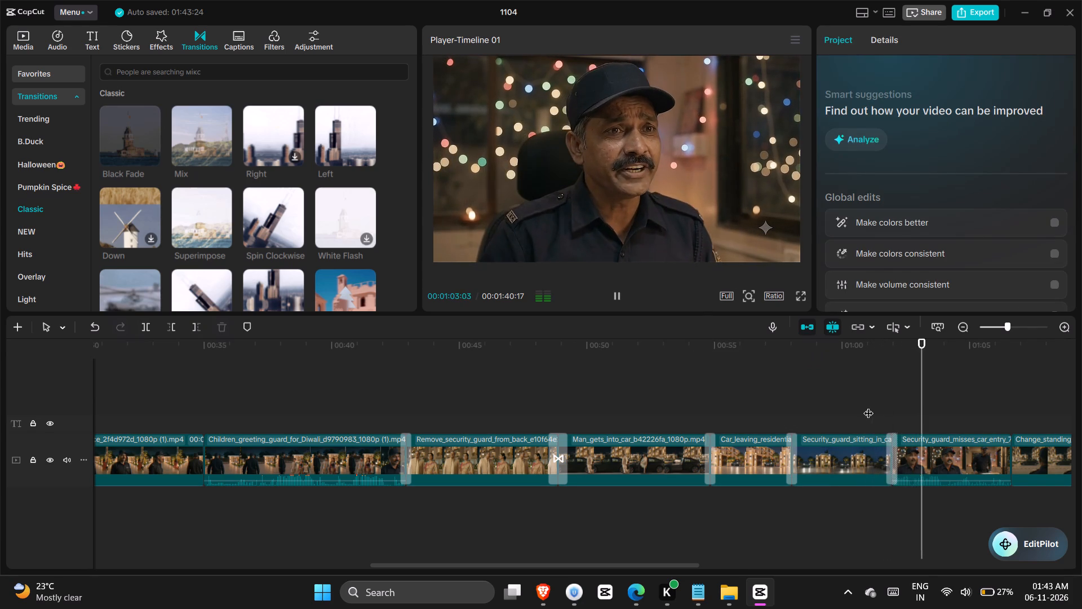
pyautogui.hscroll(-1, 868, 406)
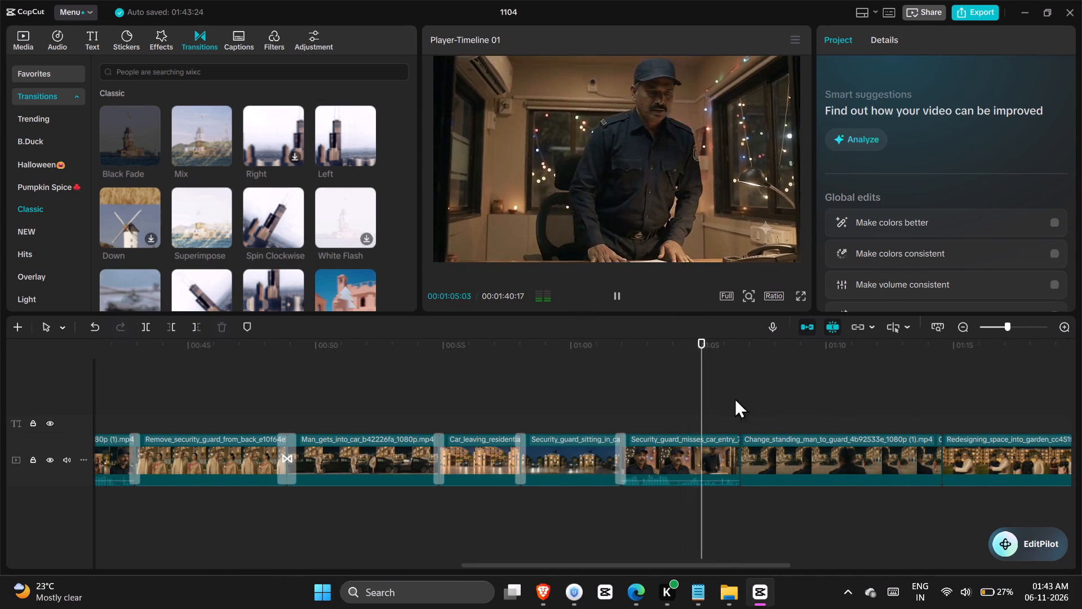
pyautogui.press('space')
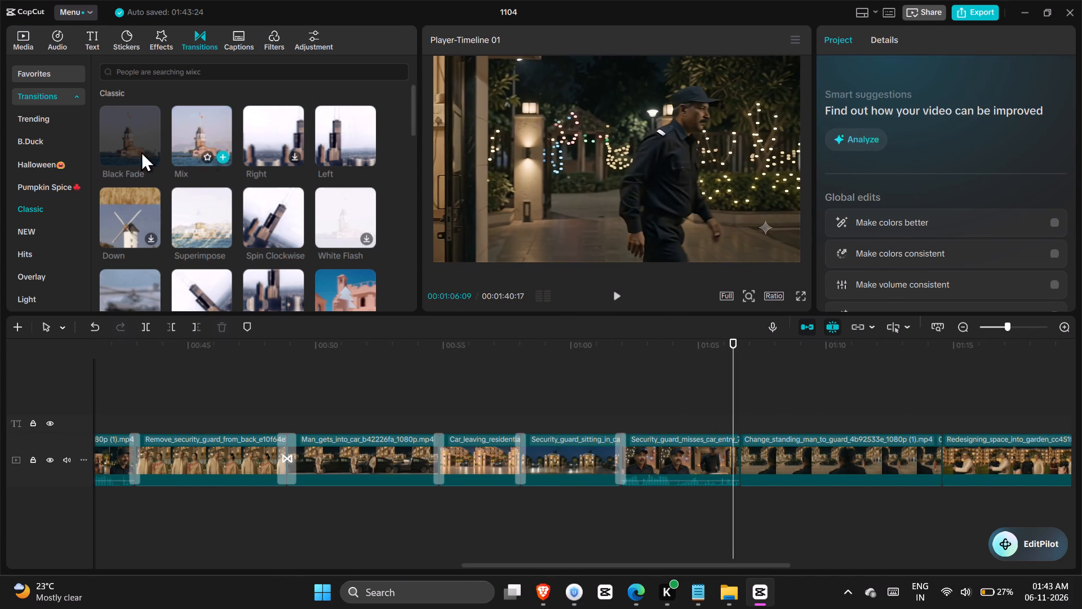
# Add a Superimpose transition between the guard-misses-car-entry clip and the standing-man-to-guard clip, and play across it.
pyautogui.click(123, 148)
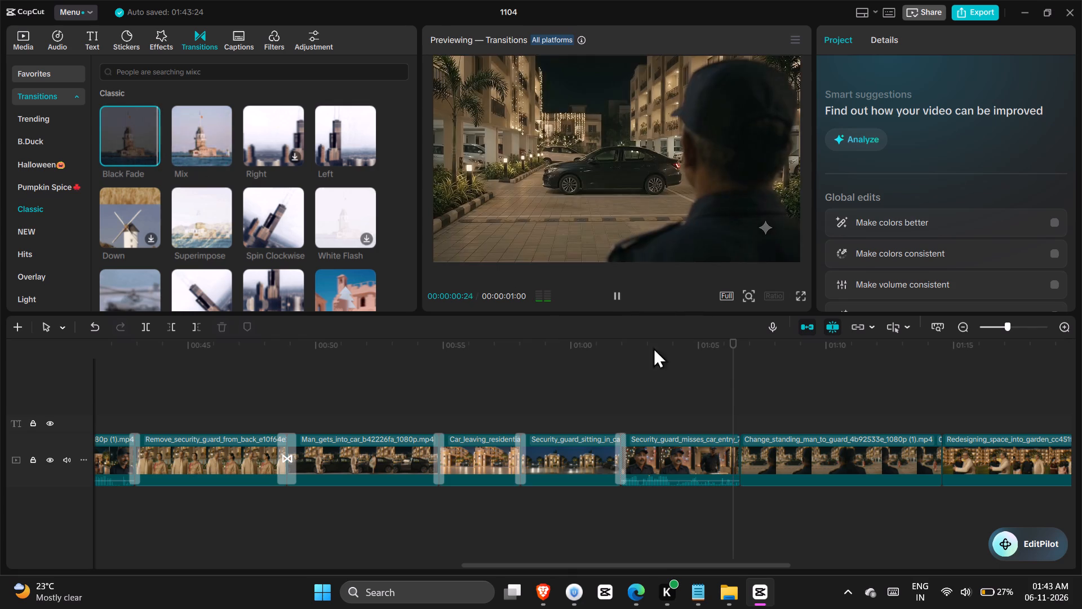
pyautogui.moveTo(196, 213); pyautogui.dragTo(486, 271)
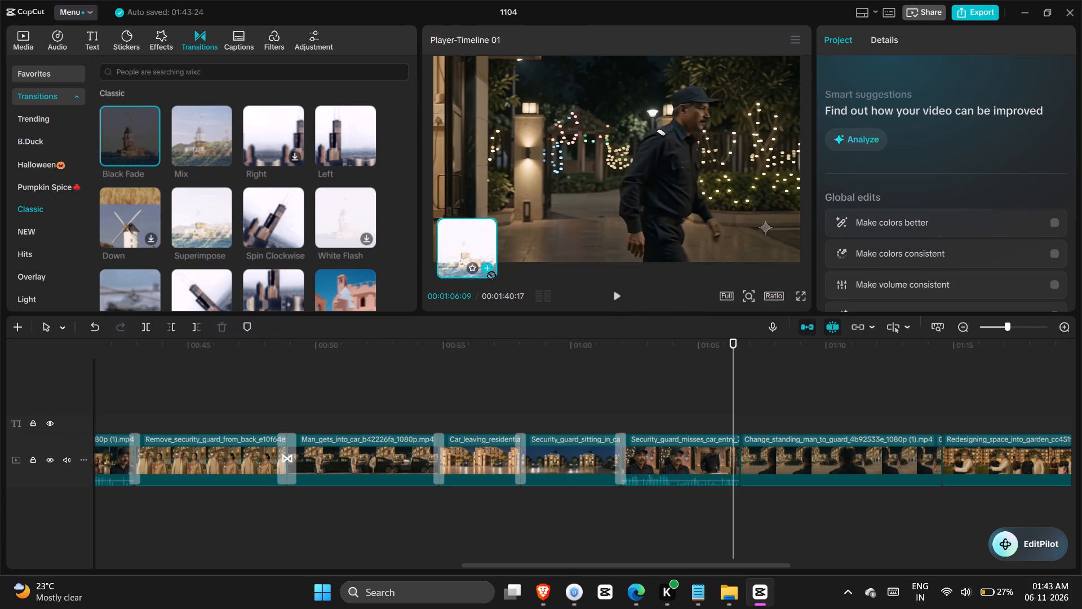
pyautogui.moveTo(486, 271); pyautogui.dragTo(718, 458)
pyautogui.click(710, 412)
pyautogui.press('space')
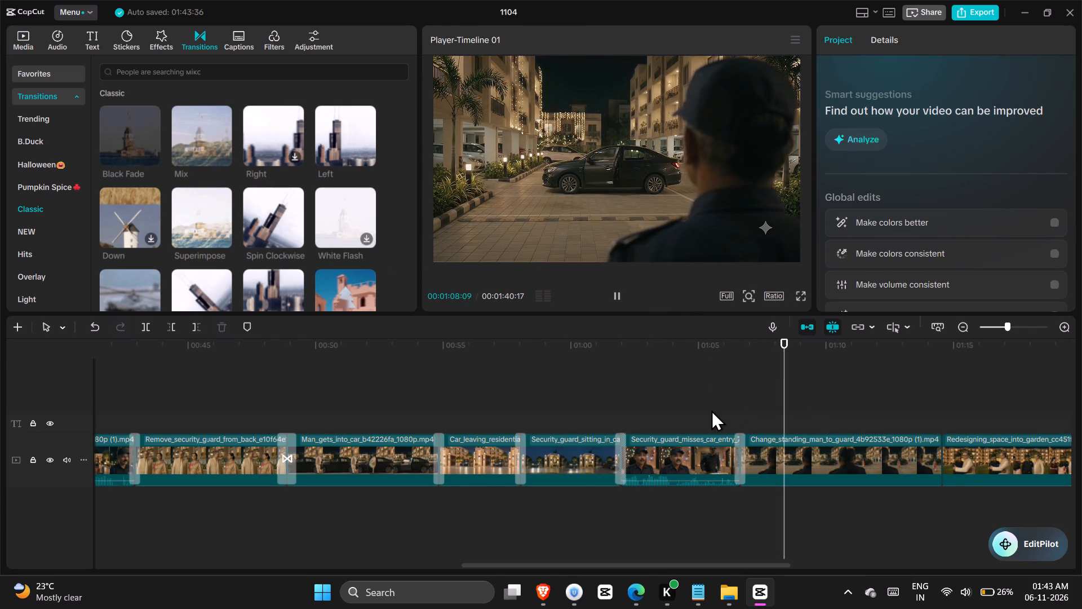
# Add a Black Fade transition between the standing-man-to-guard clip and the redesigning-space-into-garden clip, and play on through the following clips.
pyautogui.hscroll(-1, 711, 410)
pyautogui.doubleClick(602, 394)
pyautogui.press('space')
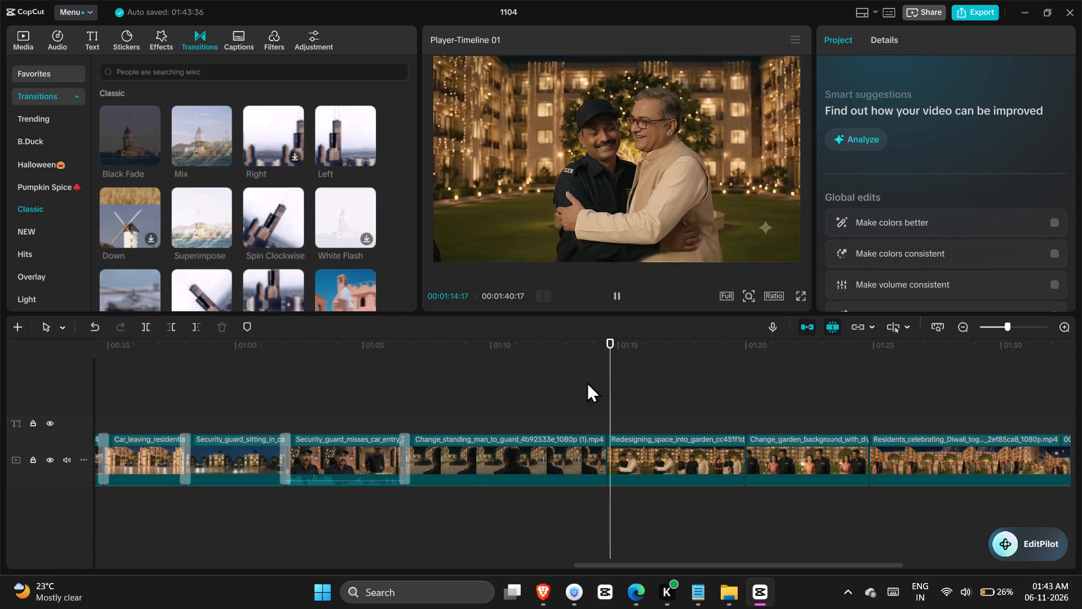
pyautogui.press('space')
pyautogui.moveTo(142, 143); pyautogui.dragTo(380, 253)
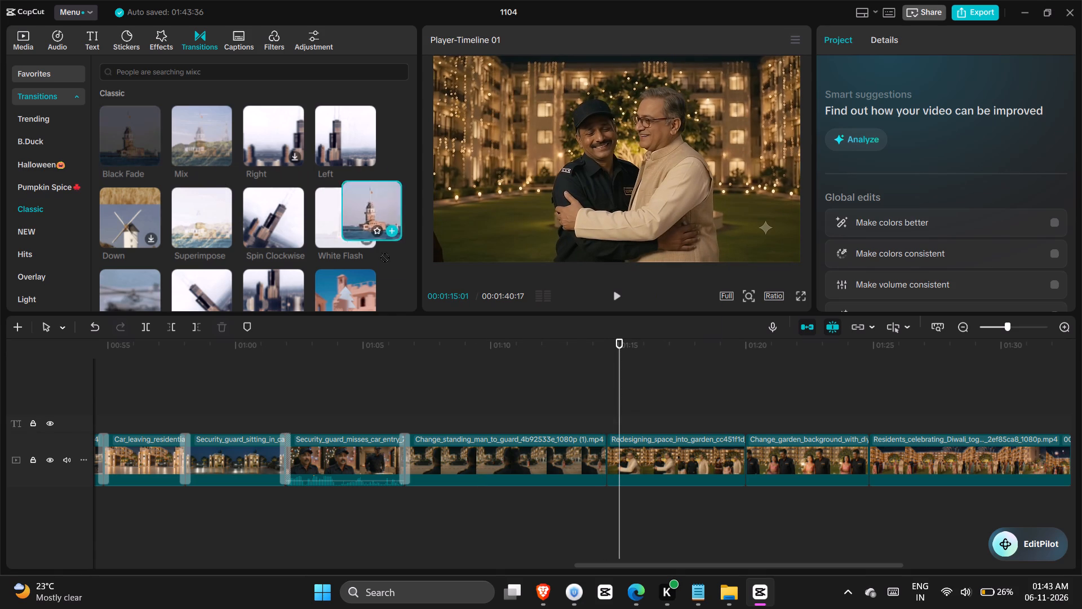
pyautogui.moveTo(380, 253); pyautogui.dragTo(593, 456)
pyautogui.click(586, 408)
pyautogui.press('space')
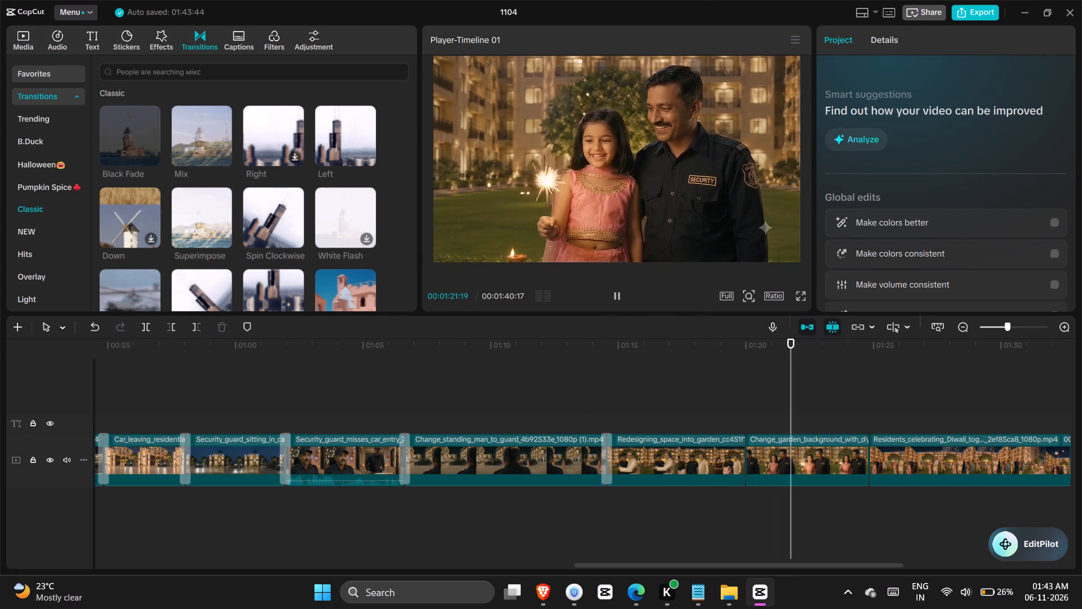
# Apply a Blur transition between the guard-misses-car-entry and standing-man-to-guard clips, replacing the existing transition, and play across it.
pyautogui.press('space')
pyautogui.press('space')
pyautogui.press('space')
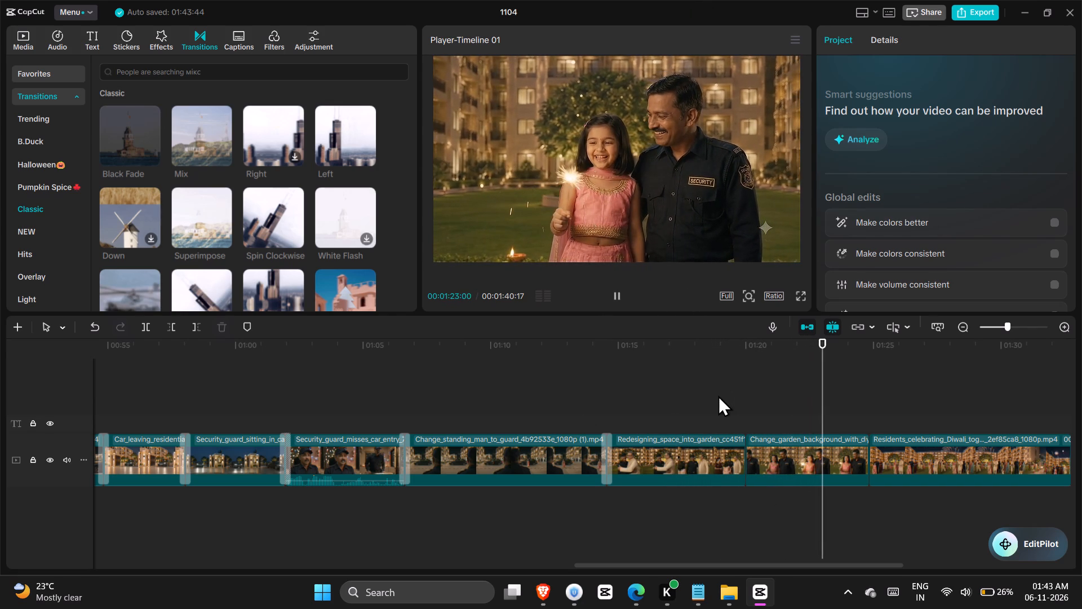
pyautogui.doubleClick(718, 395)
pyautogui.press('space')
pyautogui.scroll(-1, 297, 205)
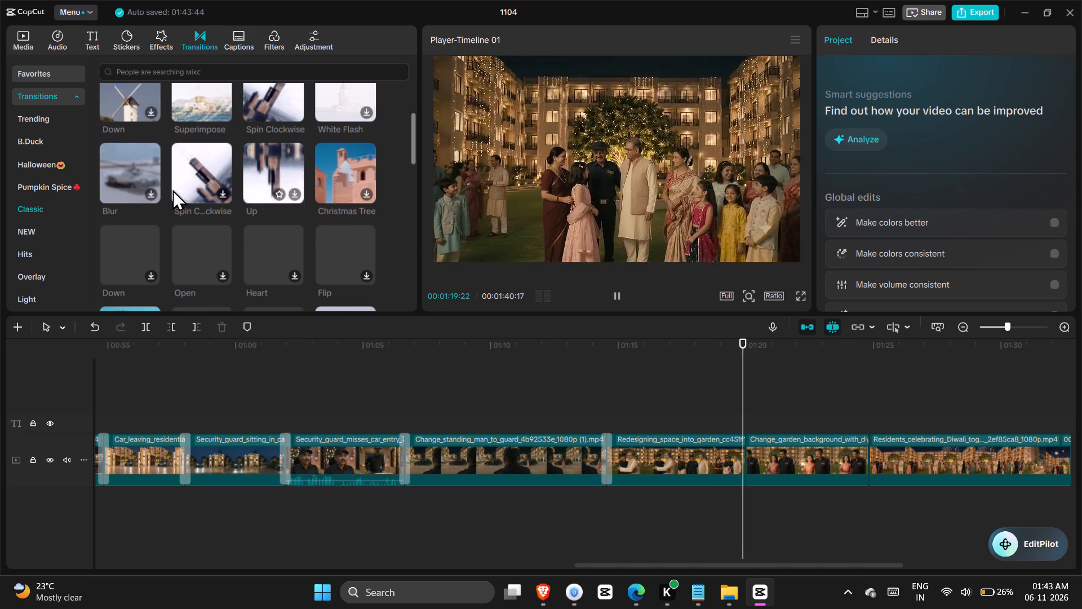
pyautogui.click(118, 173)
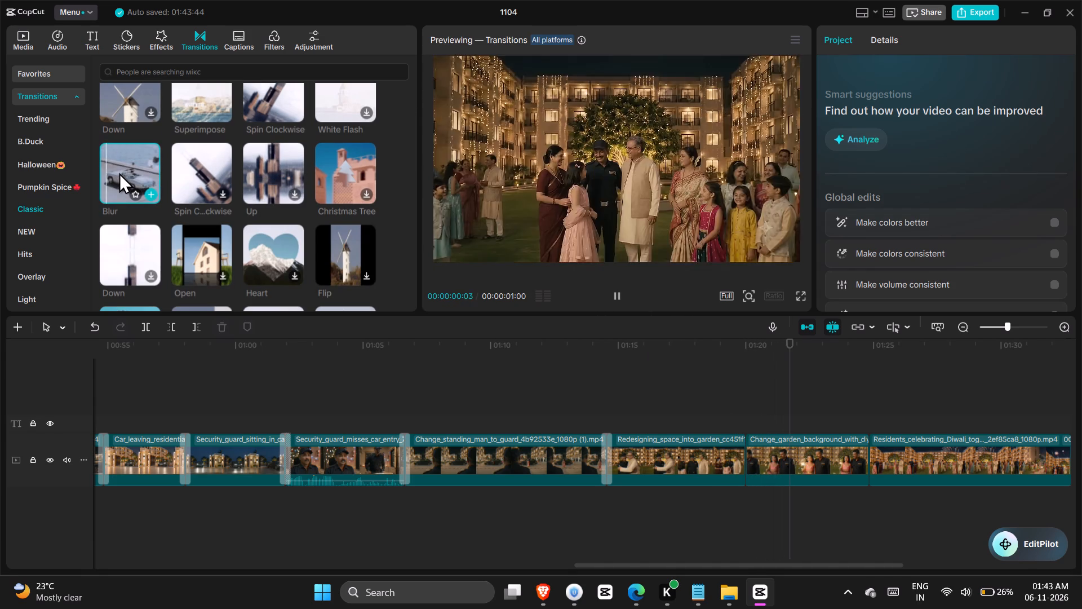
pyautogui.moveTo(121, 173); pyautogui.dragTo(739, 460)
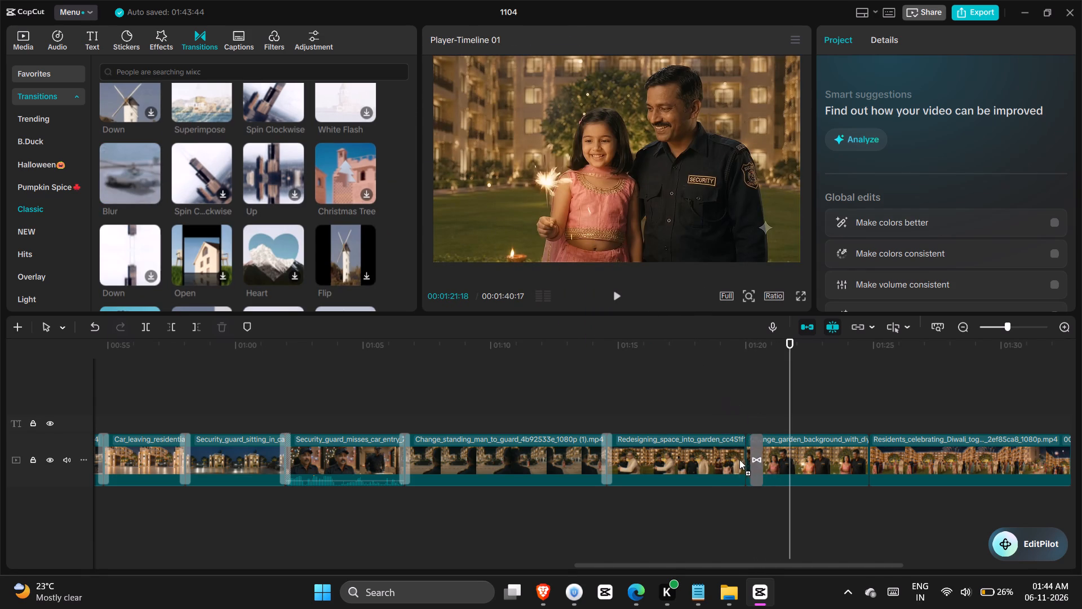
pyautogui.moveTo(739, 460); pyautogui.dragTo(400, 458)
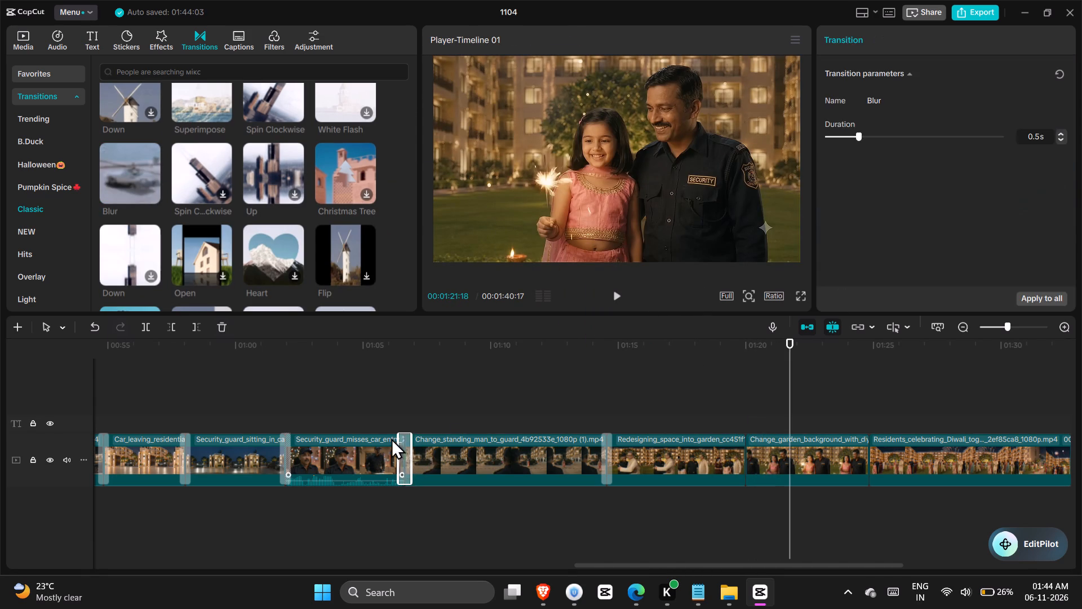
pyautogui.click(386, 420)
pyautogui.press('space')
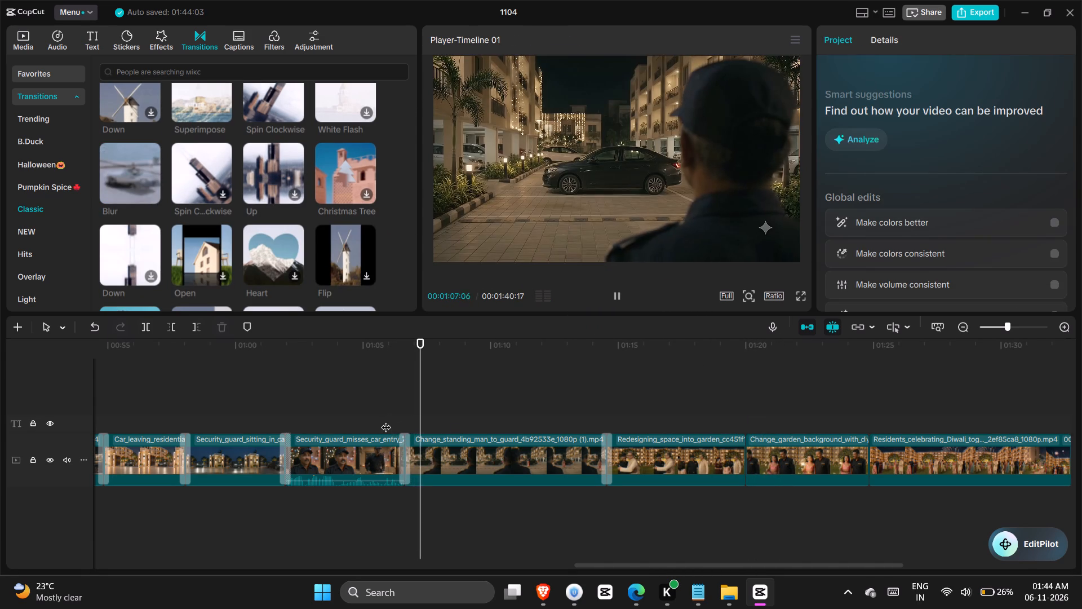
pyautogui.doubleClick(593, 409)
pyautogui.press('space')
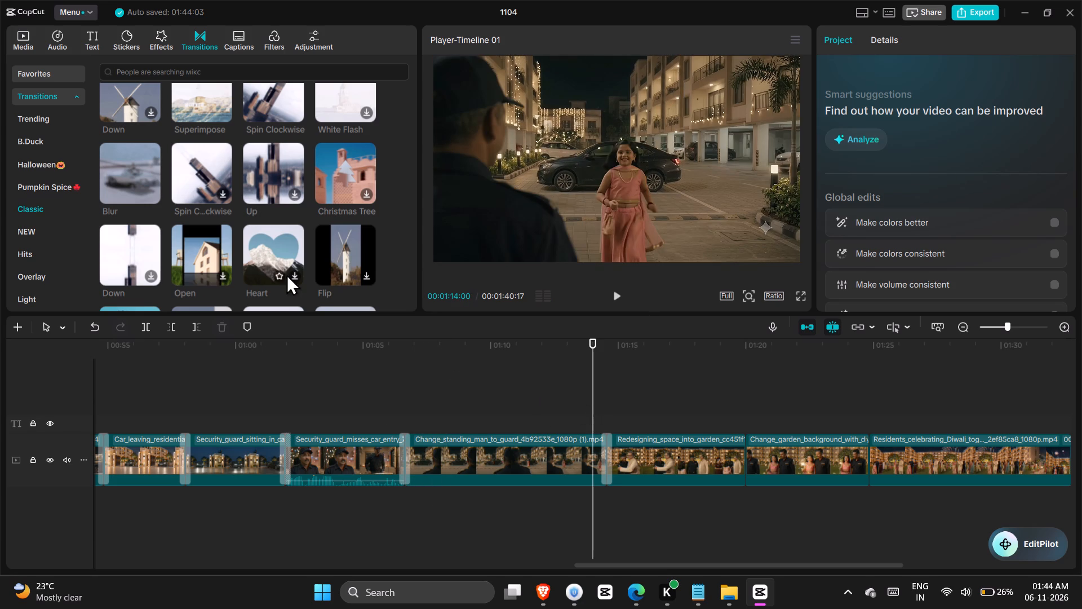
# Add a Superimpose transition between the redesigning-space-into-garden clip and the change-garden-background clip, and play across it.
pyautogui.hscroll(-1, 296, 245)
pyautogui.scroll(1, 238, 251)
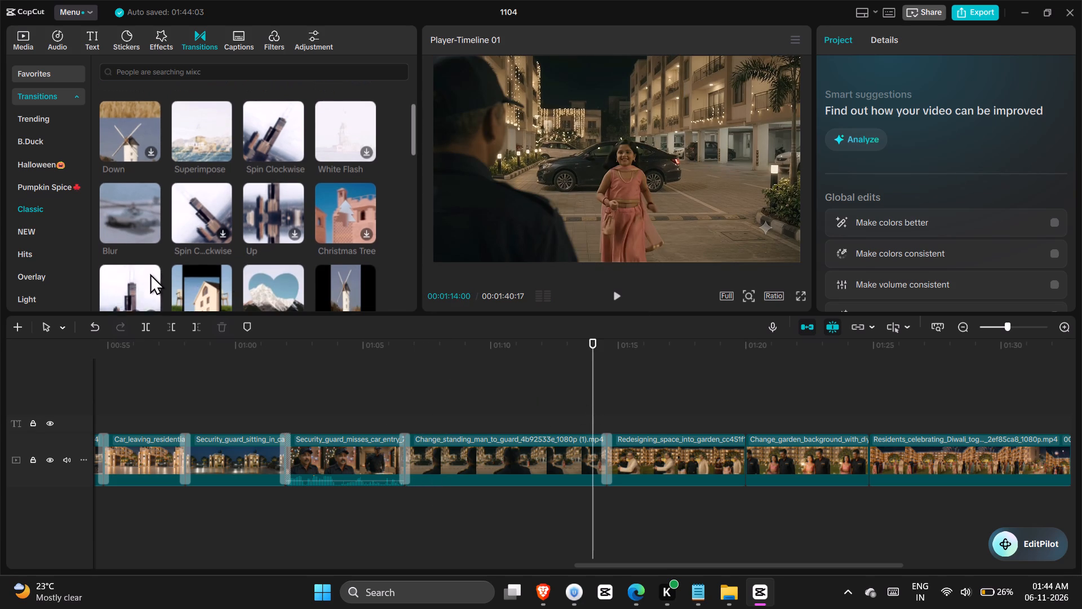
pyautogui.scroll(1, 150, 273)
pyautogui.scroll(-1, 127, 223)
pyautogui.scroll(1, 188, 196)
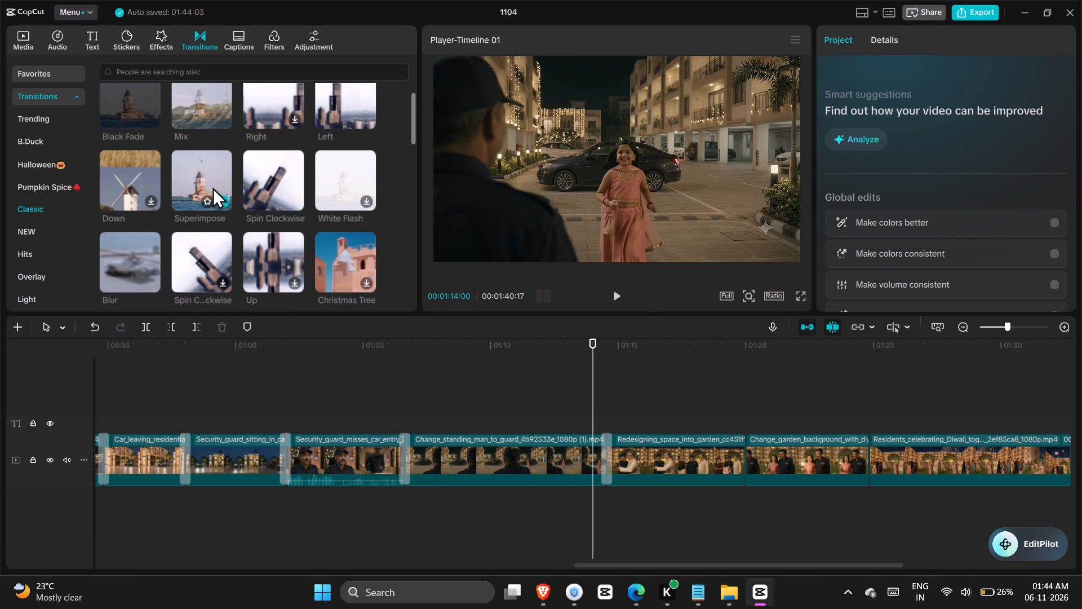
pyautogui.scroll(1, 212, 187)
pyautogui.scroll(-1, 210, 187)
pyautogui.moveTo(210, 188); pyautogui.dragTo(755, 448)
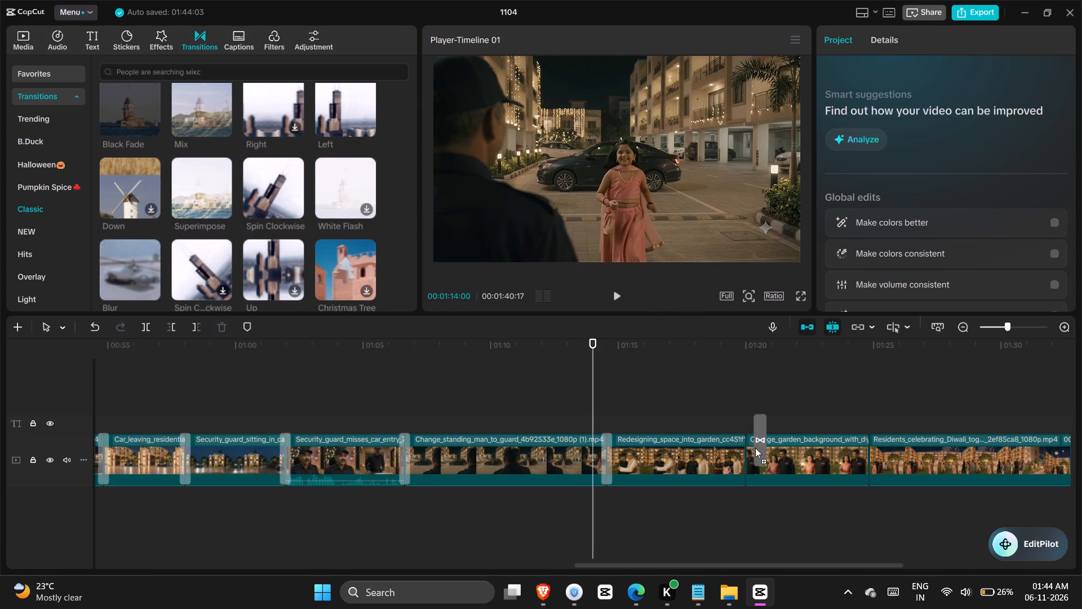
pyautogui.moveTo(755, 448); pyautogui.dragTo(754, 449)
pyautogui.click(733, 412)
pyautogui.press('space')
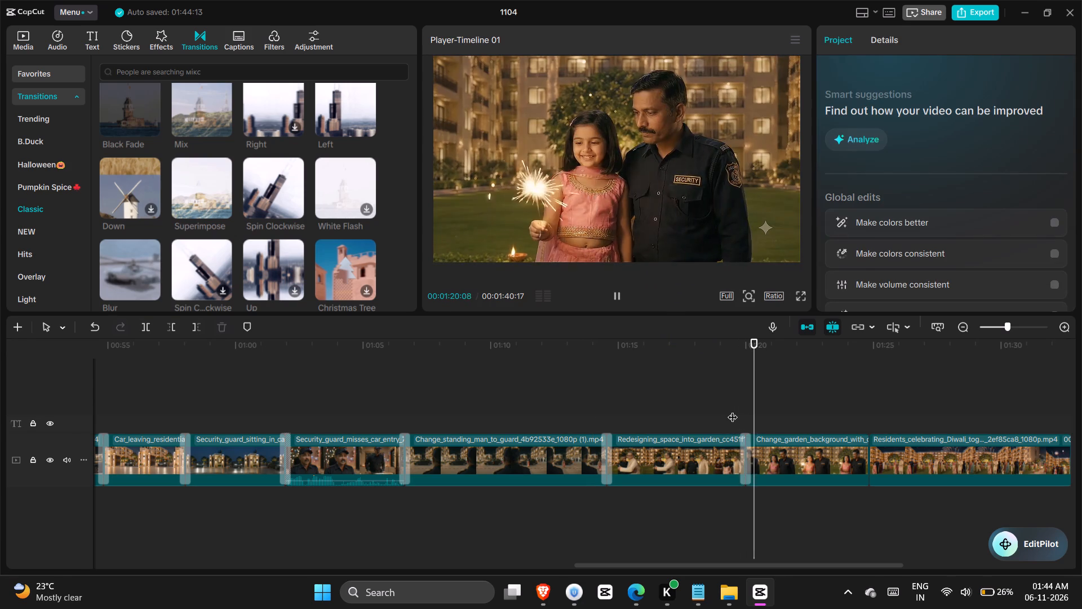
# Add a Left transition between the change-garden-background clip and the residents-celebrating-Diwali clip, and play across it.
pyautogui.hscroll(-1, 748, 409)
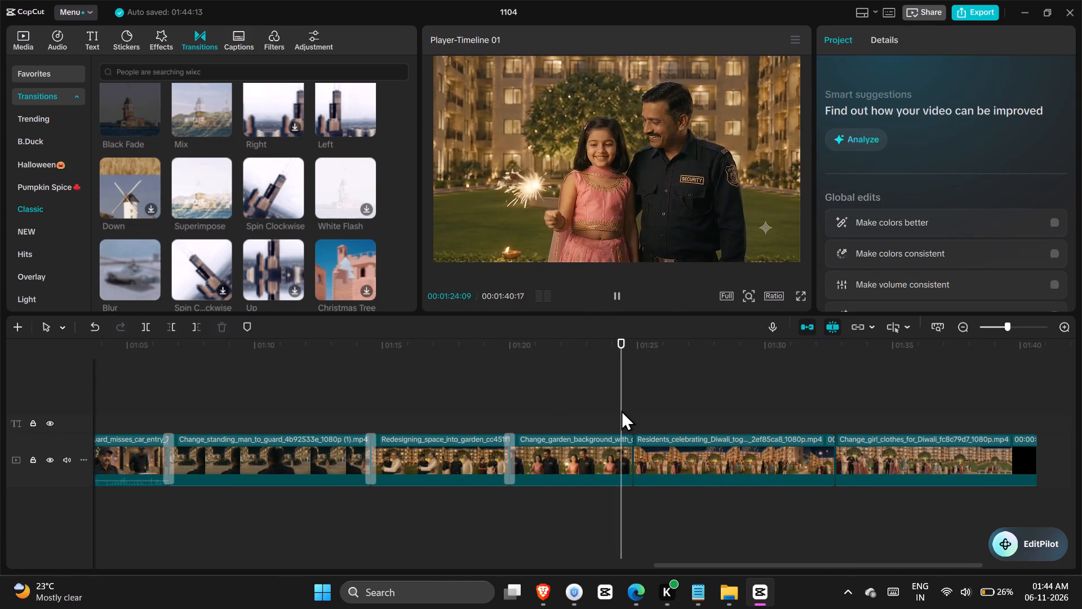
pyautogui.press('space')
pyautogui.scroll(1, 348, 203)
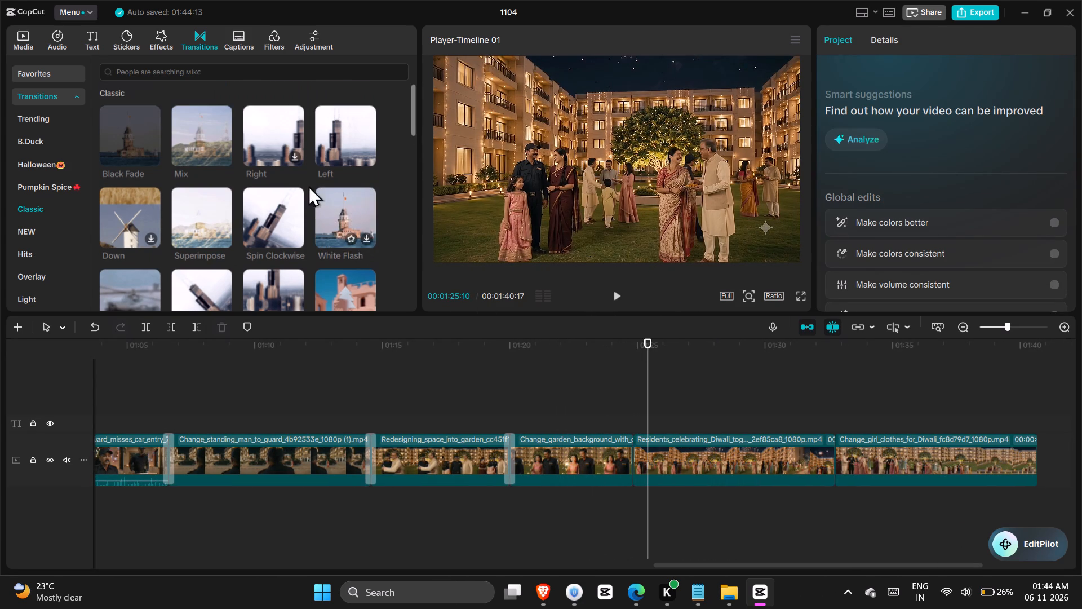
pyautogui.scroll(1, 308, 186)
pyautogui.moveTo(341, 160); pyautogui.dragTo(669, 403)
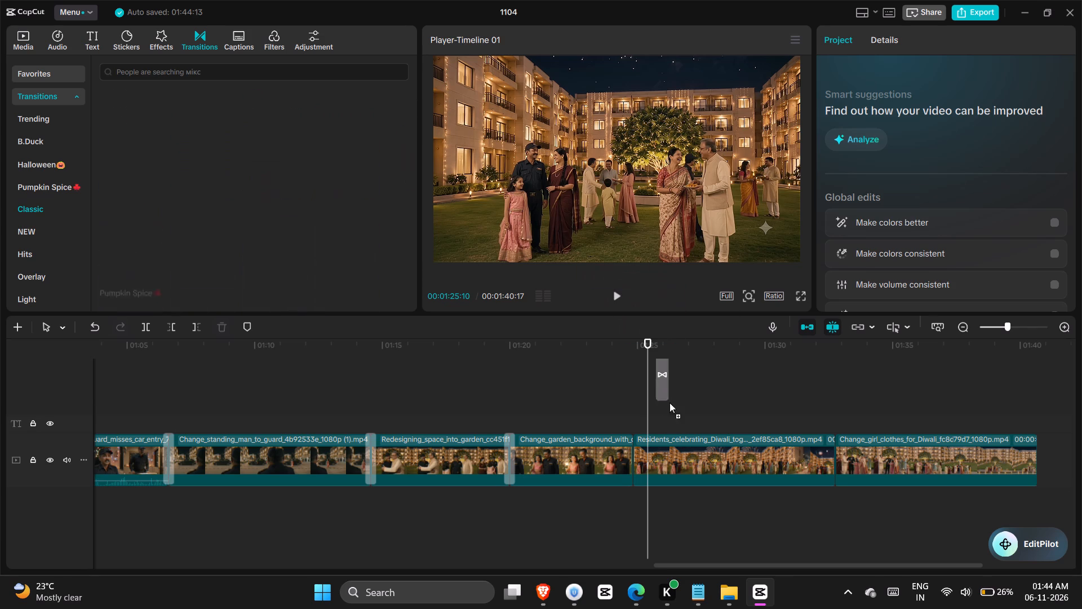
pyautogui.moveTo(669, 403); pyautogui.dragTo(629, 459)
pyautogui.click(609, 381)
pyautogui.press('space')
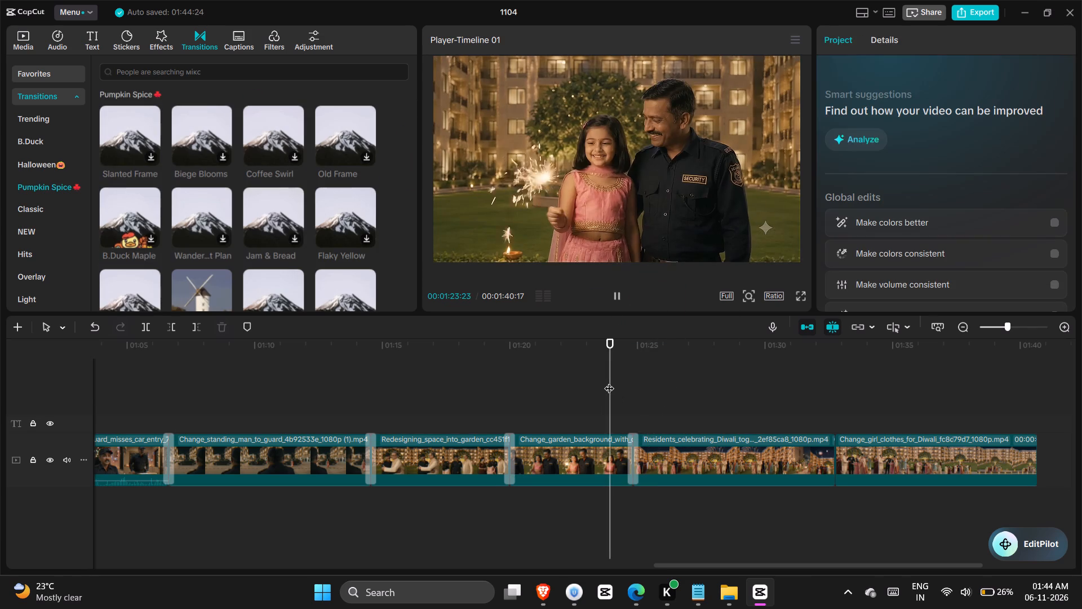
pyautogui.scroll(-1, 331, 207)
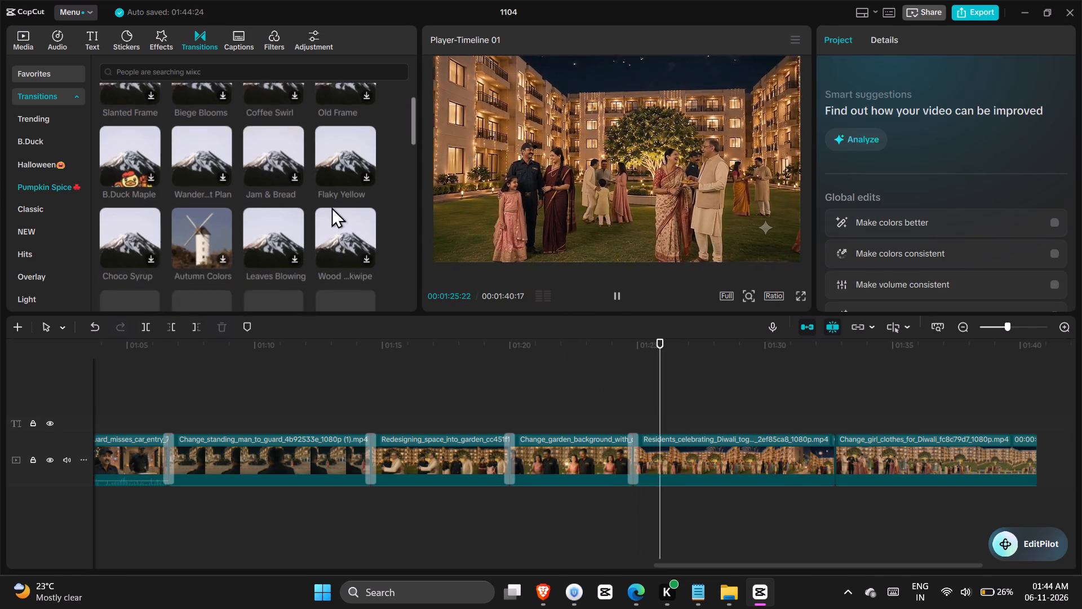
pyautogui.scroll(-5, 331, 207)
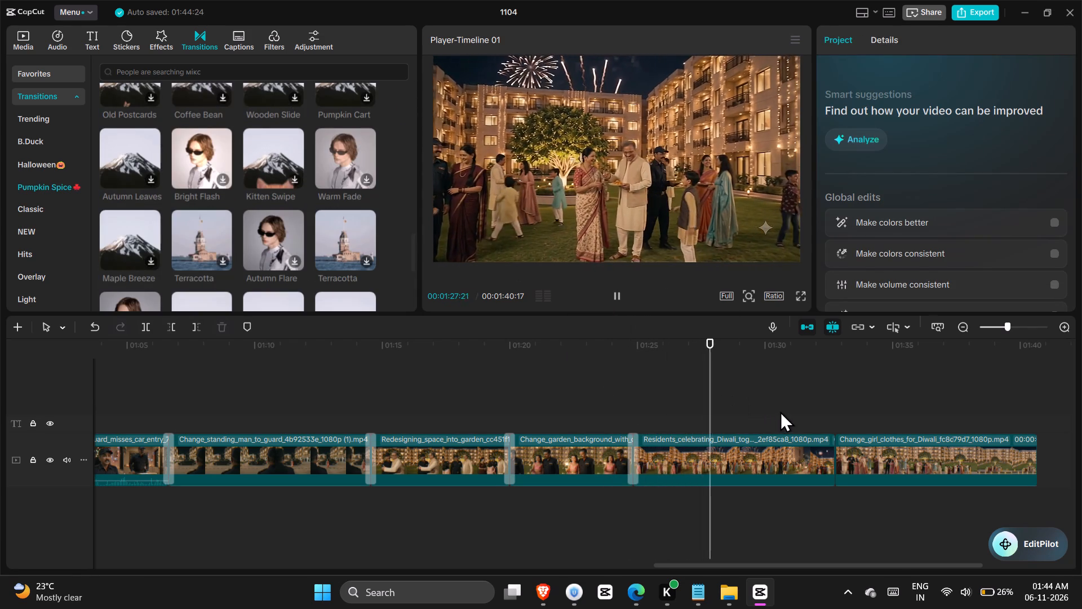
# Return the playhead to the start of the timeline and open the text library.
pyautogui.hscroll(2, 504, 387)
pyautogui.click(450, 378)
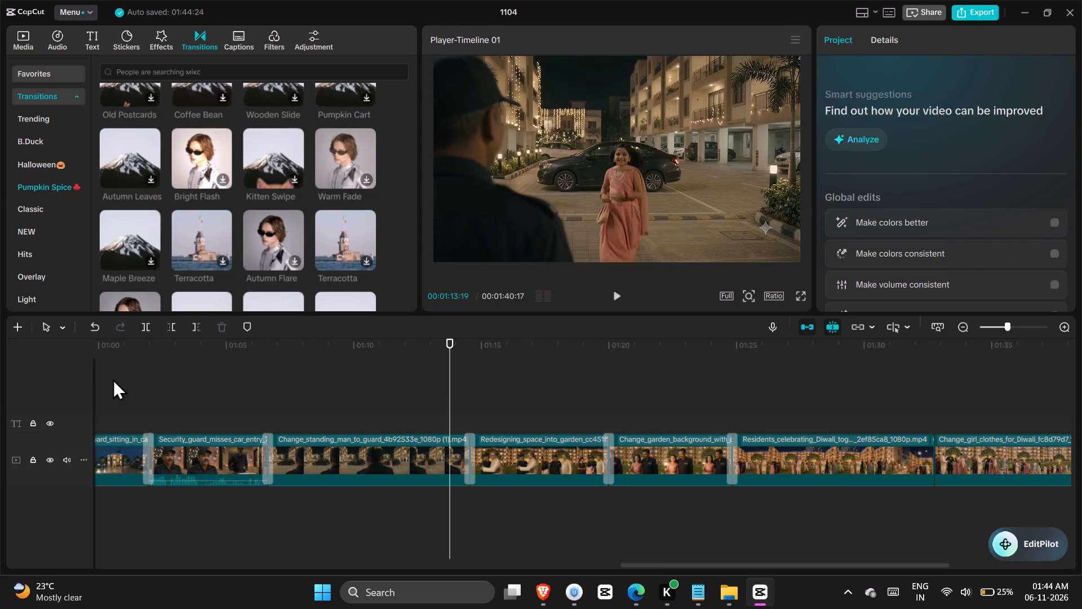
pyautogui.click(112, 379)
pyautogui.click(116, 381)
pyautogui.moveTo(116, 381); pyautogui.dragTo(37, 382)
pyautogui.click(37, 382)
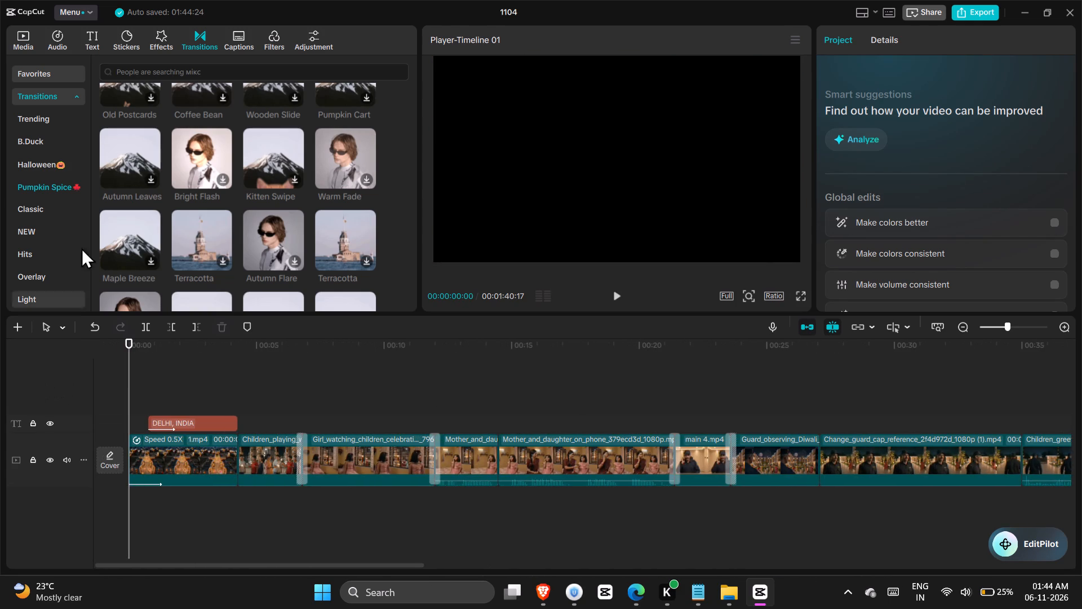
pyautogui.doubleClick(153, 47)
pyautogui.click(116, 43)
pyautogui.click(87, 42)
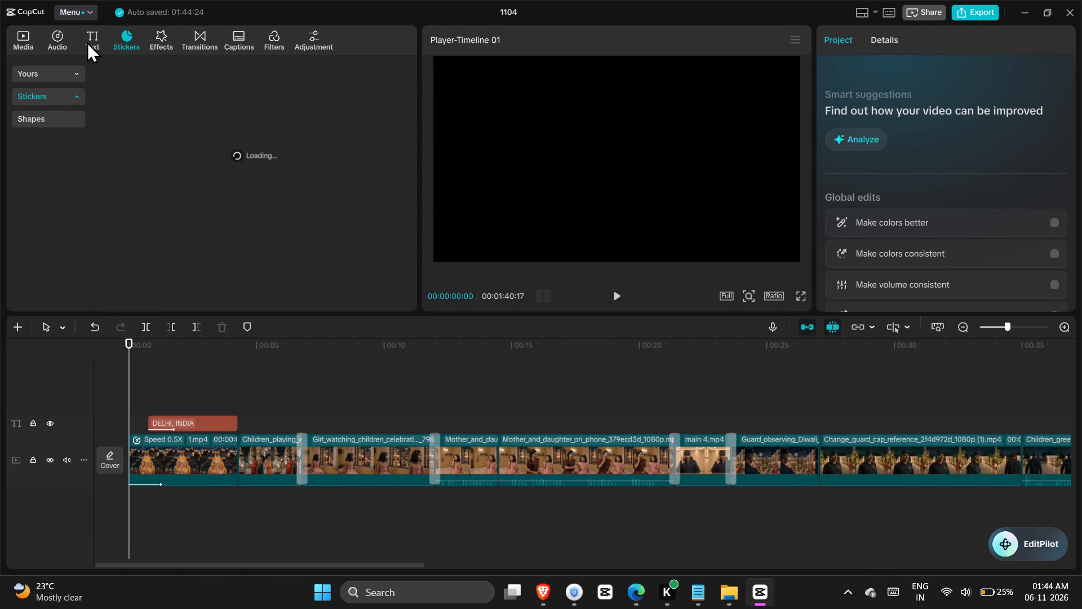
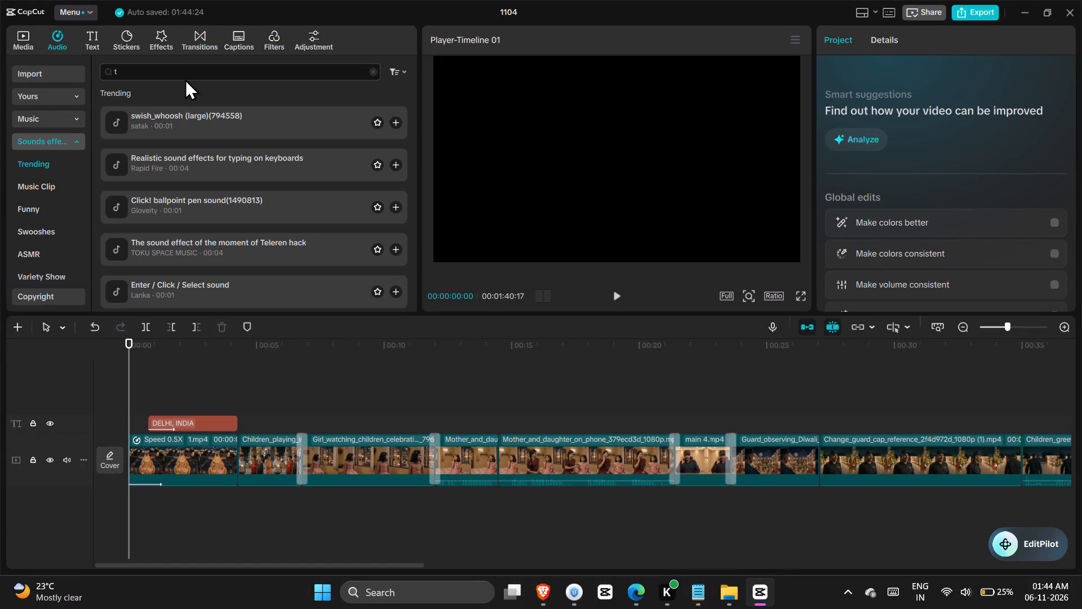
# Search the sound effects library for "type".
pyautogui.write('y[e')
pyautogui.press('BackSpace')
pyautogui.press('BackSpace')
pyautogui.write('pe')
pyautogui.press('Return')
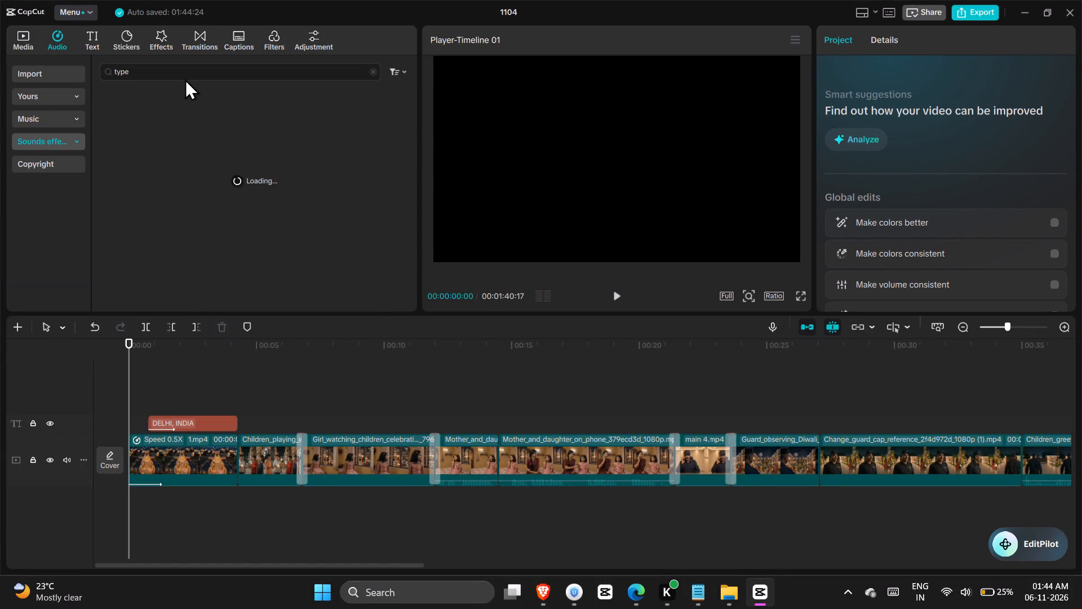
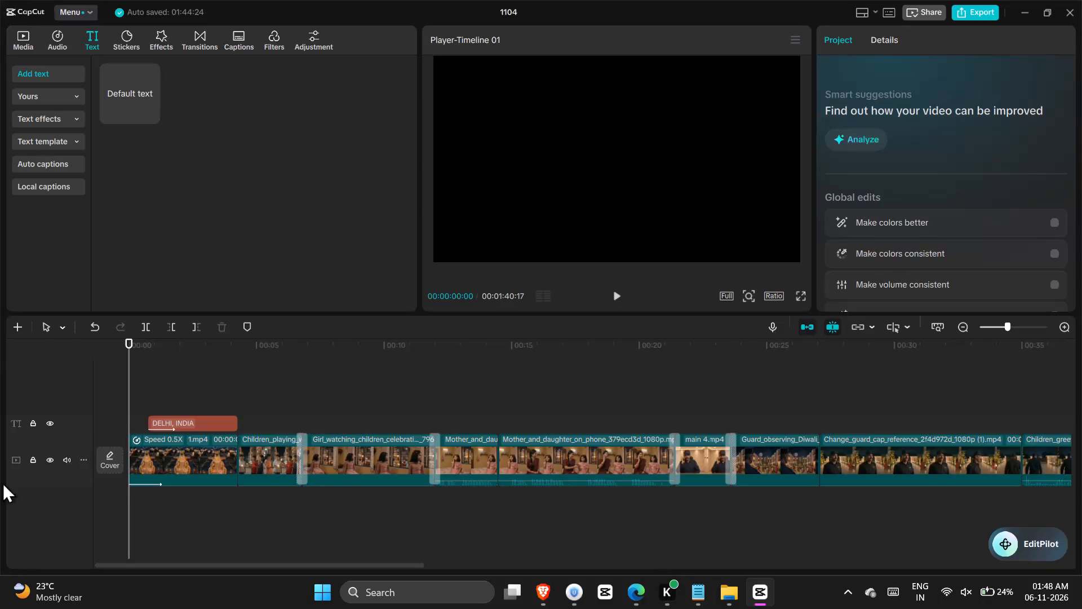
# Play the opening of the timeline from the start through the first two seconds to review the DELHI, INDIA title animation.
pyautogui.click(134, 401)
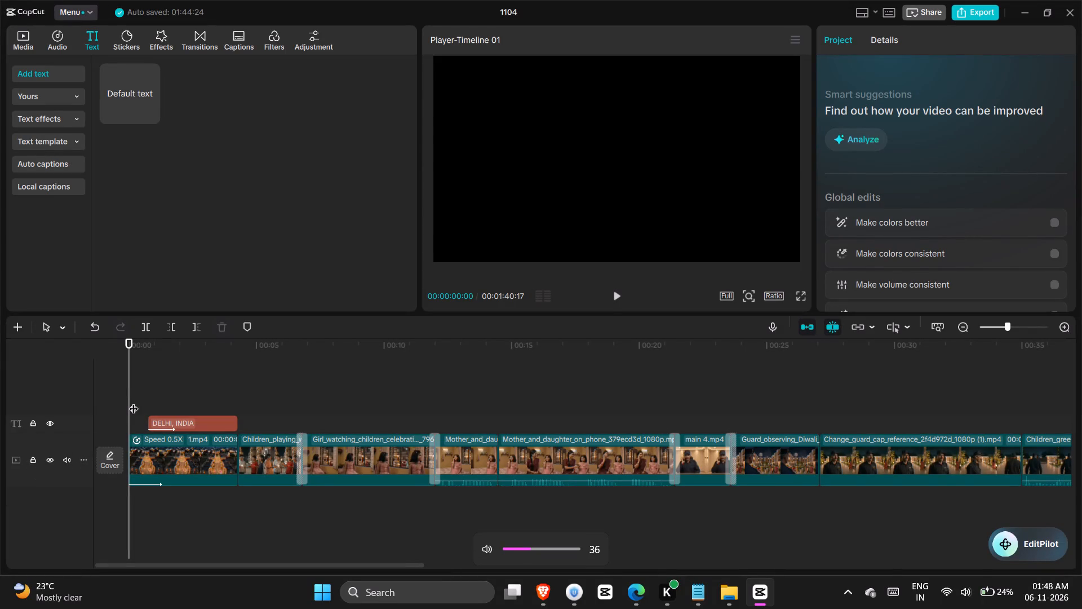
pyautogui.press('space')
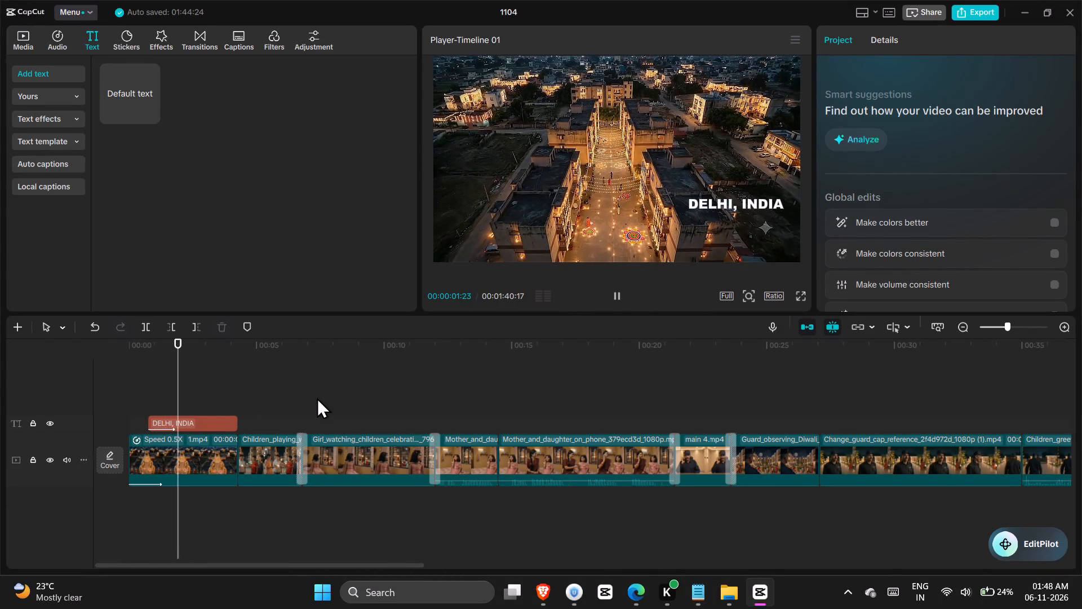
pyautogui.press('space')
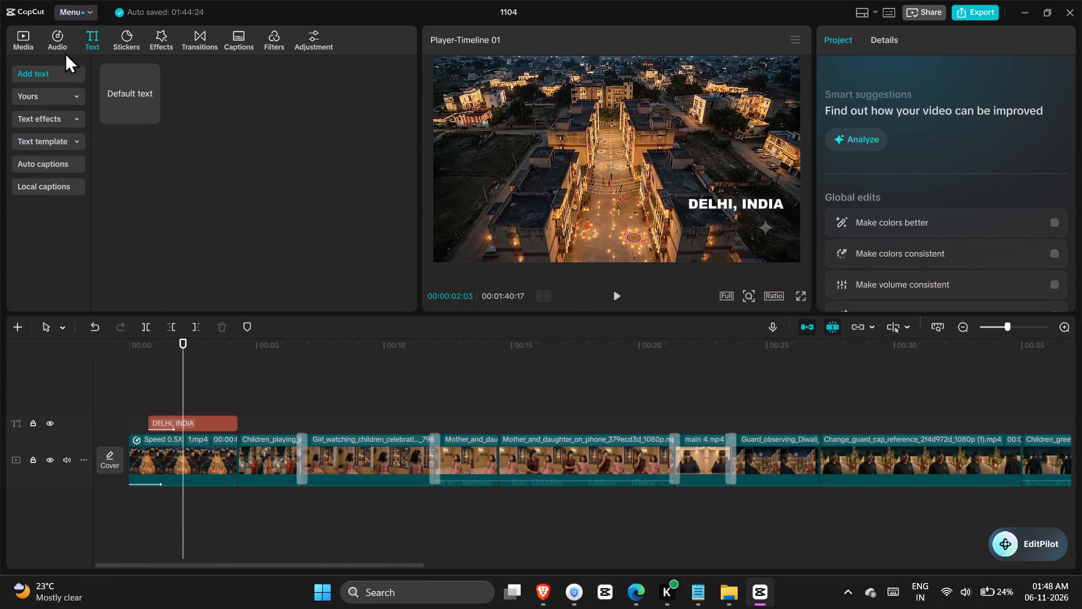
# Reopen the audio library at the sound effects search results for "type".
pyautogui.click(65, 31)
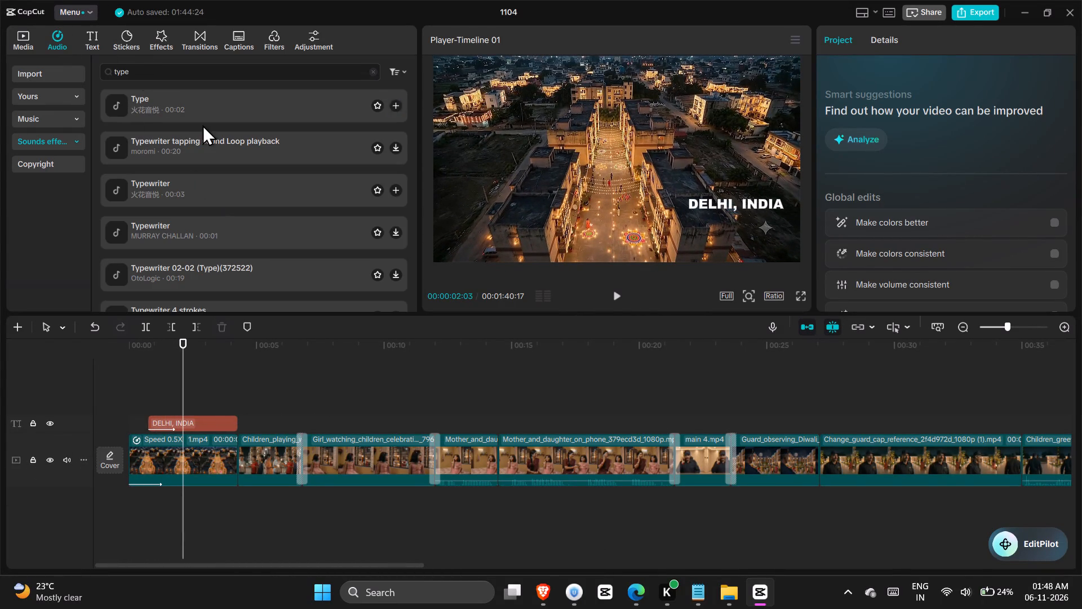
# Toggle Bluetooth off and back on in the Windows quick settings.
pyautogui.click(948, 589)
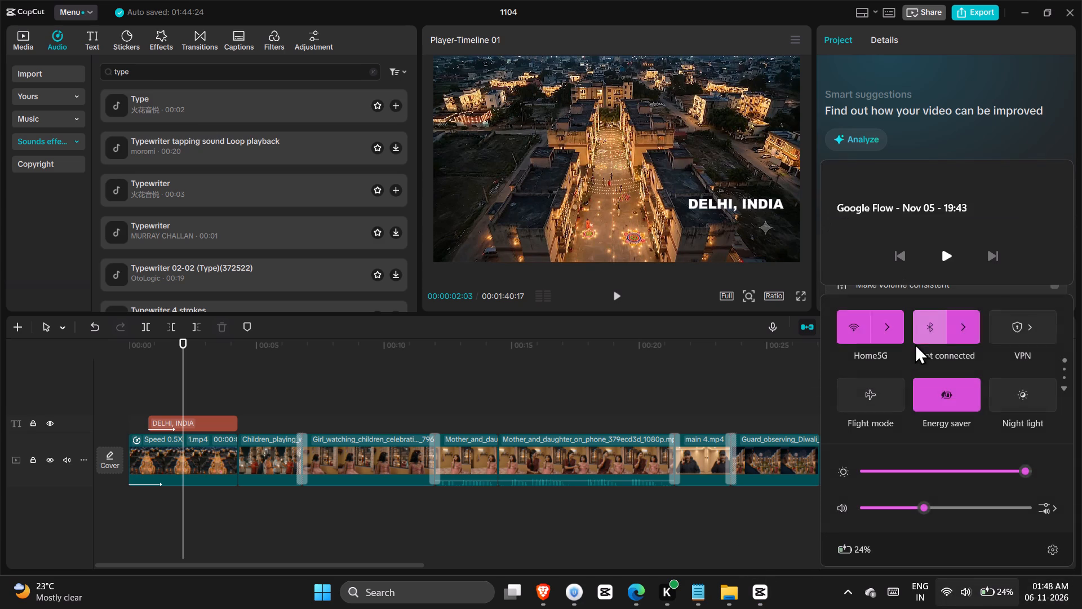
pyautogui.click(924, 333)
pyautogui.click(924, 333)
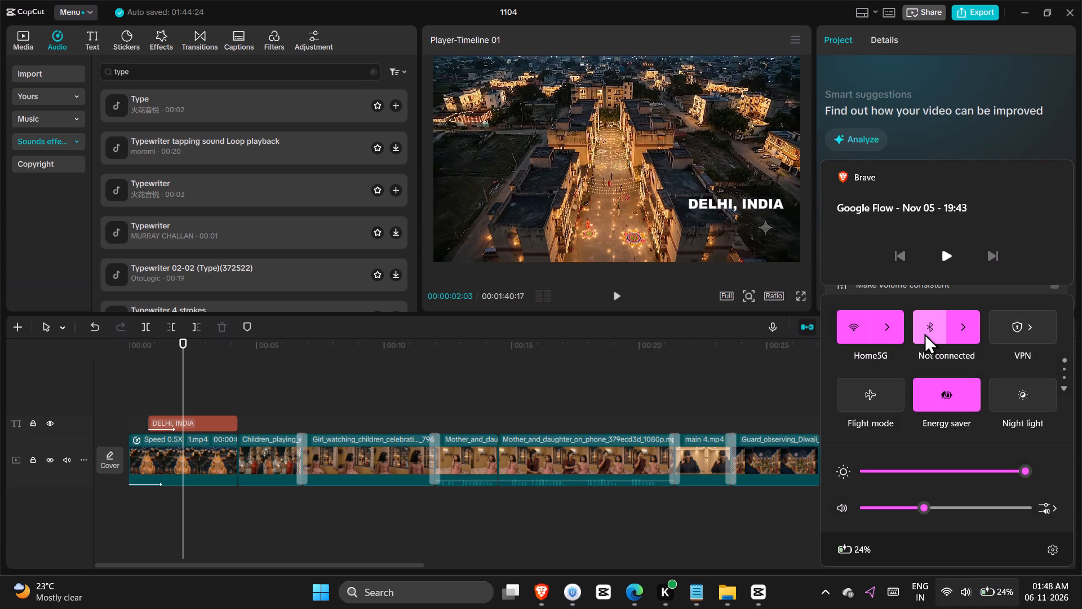
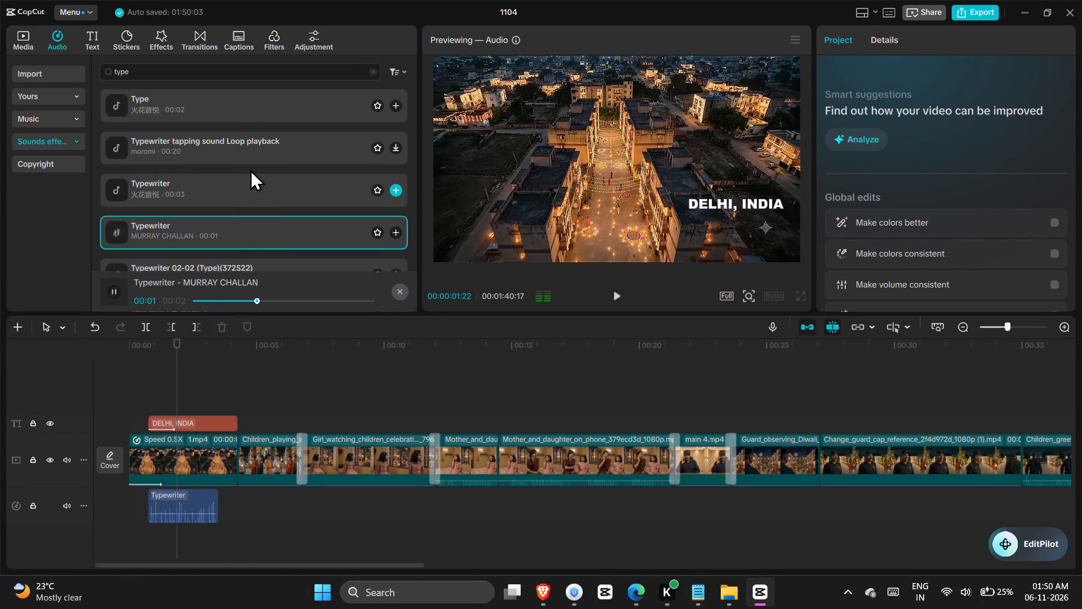
# Audition the typewriter and keyboard results, including Typewriter 02-02, 4, 8 and 16 strokes, UI telop type and desktop PC keyboard.
pyautogui.scroll(-1, 251, 153)
pyautogui.click(243, 169)
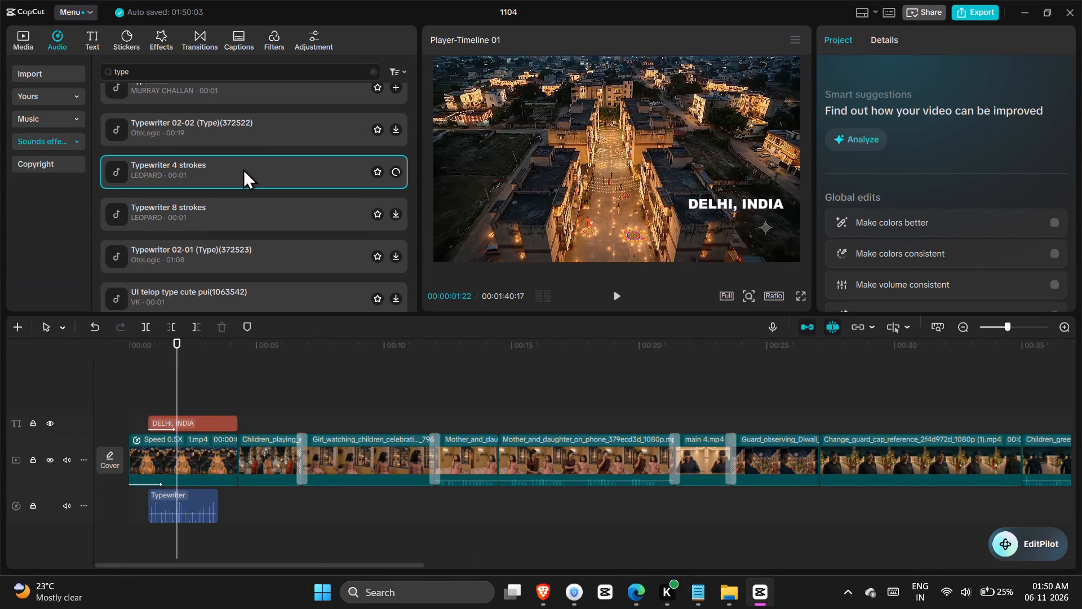
pyautogui.click(242, 133)
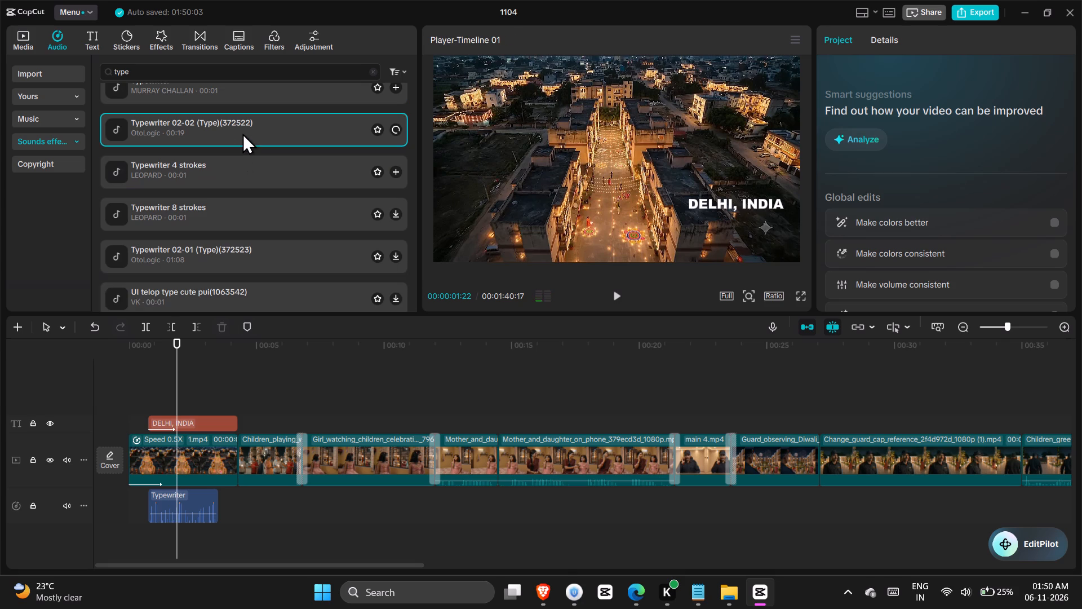
pyautogui.click(245, 219)
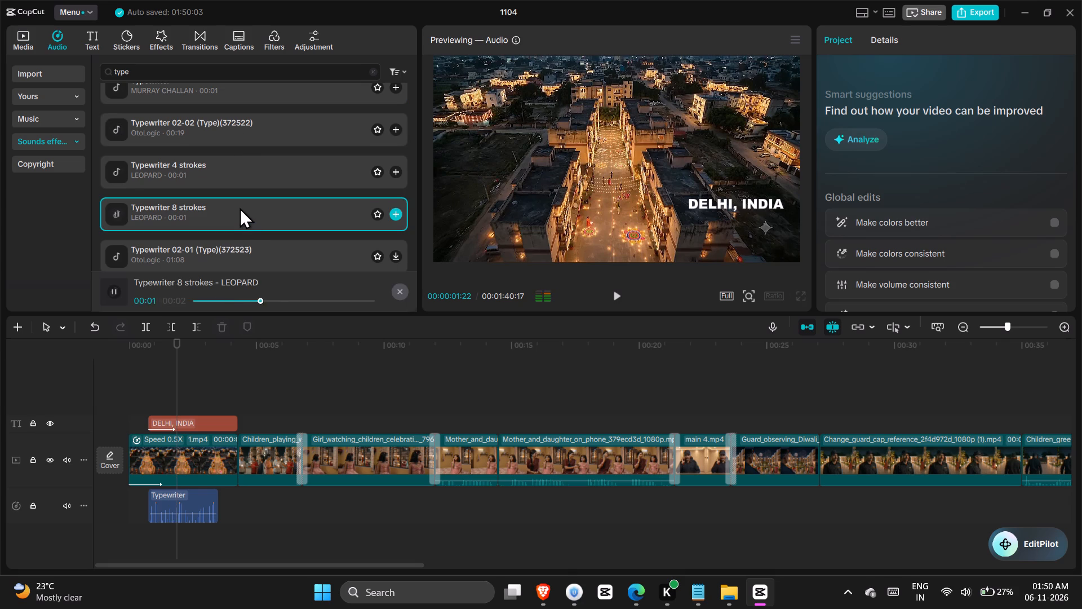
pyautogui.scroll(-1, 240, 208)
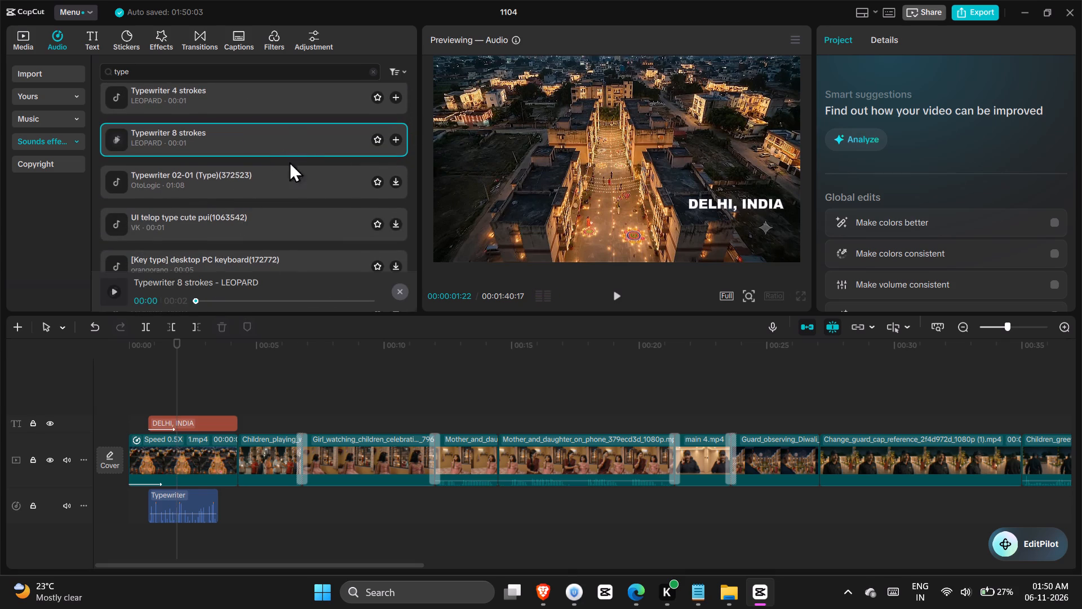
pyautogui.click(281, 171)
pyautogui.doubleClick(271, 222)
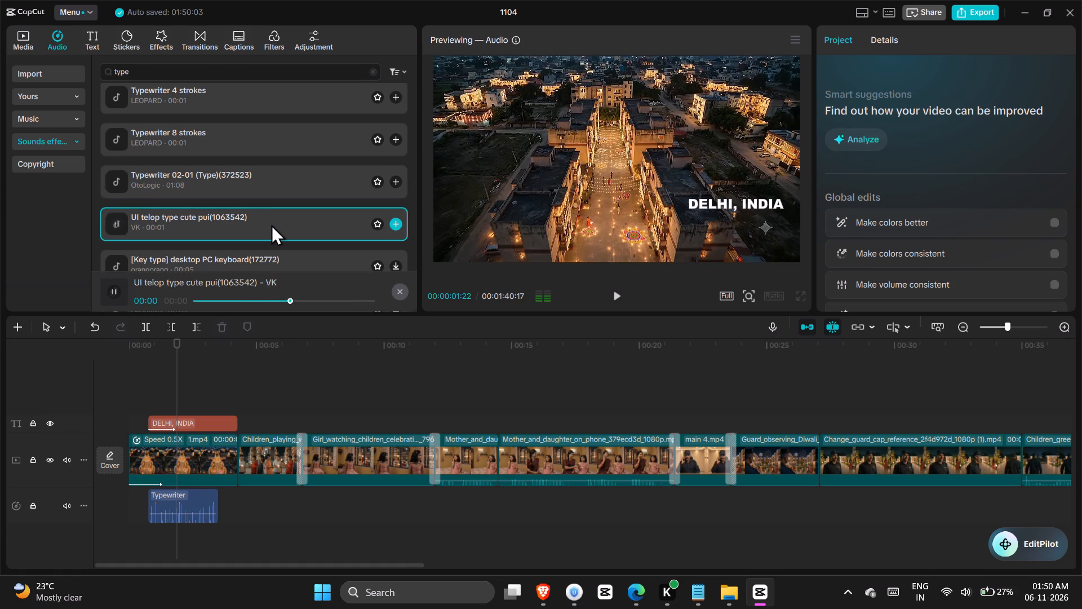
pyautogui.doubleClick(264, 227)
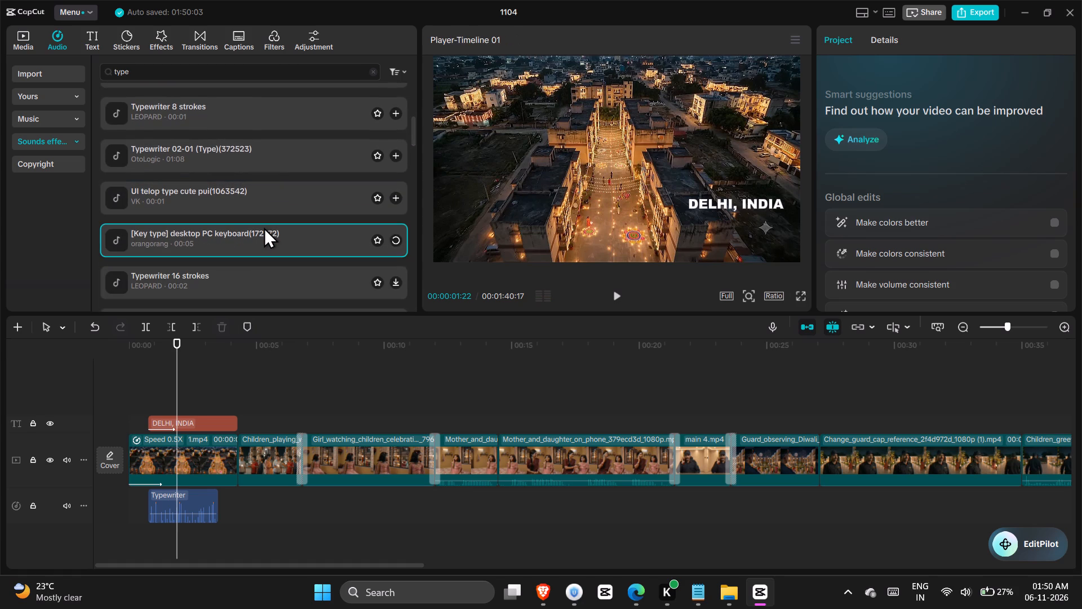
pyautogui.scroll(-1, 264, 227)
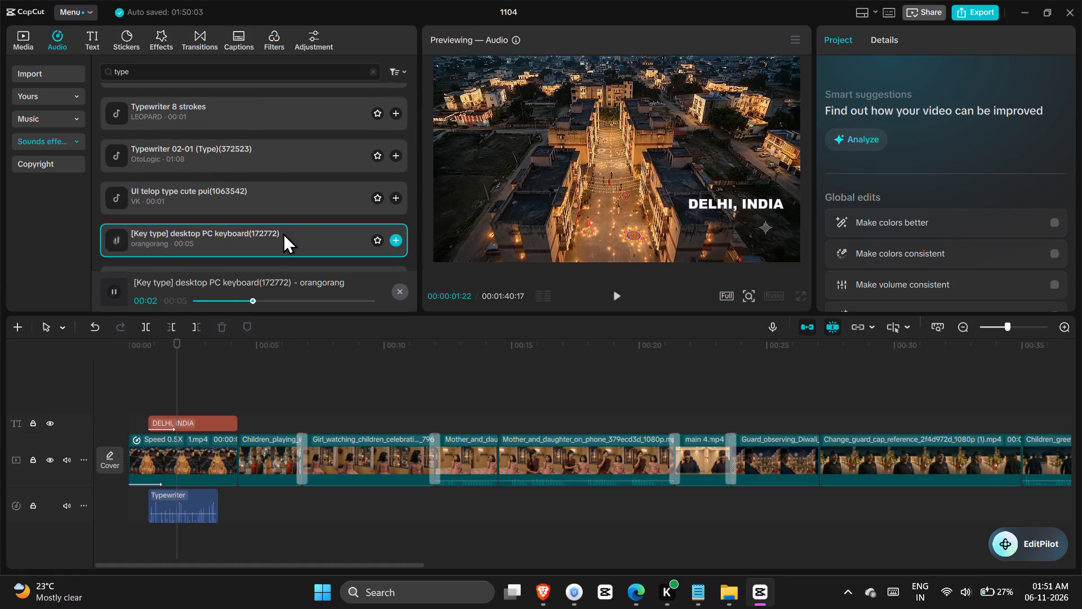
pyautogui.scroll(-1, 283, 233)
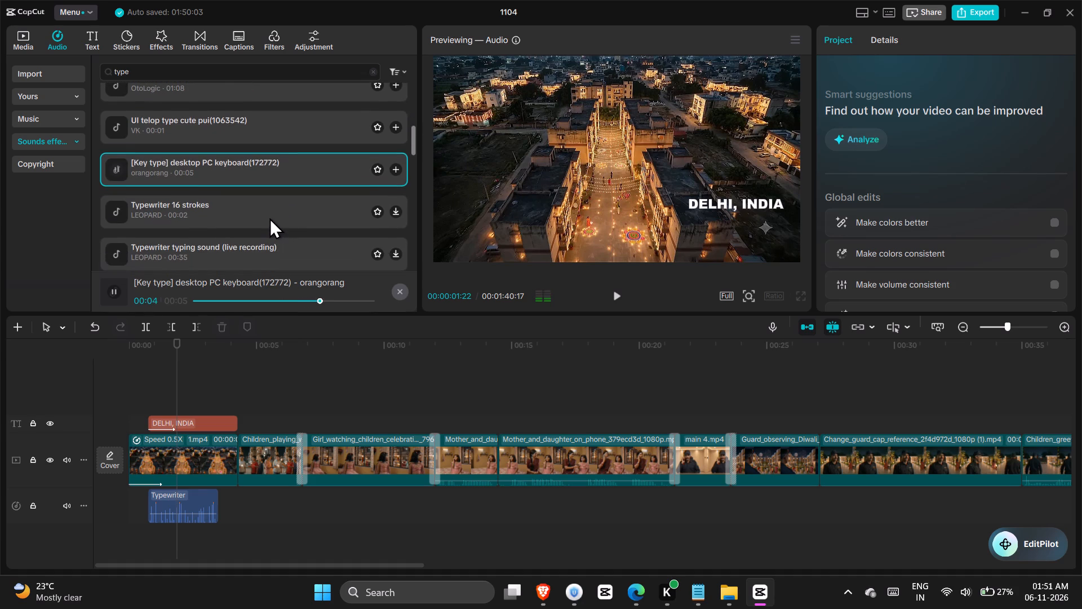
pyautogui.click(269, 218)
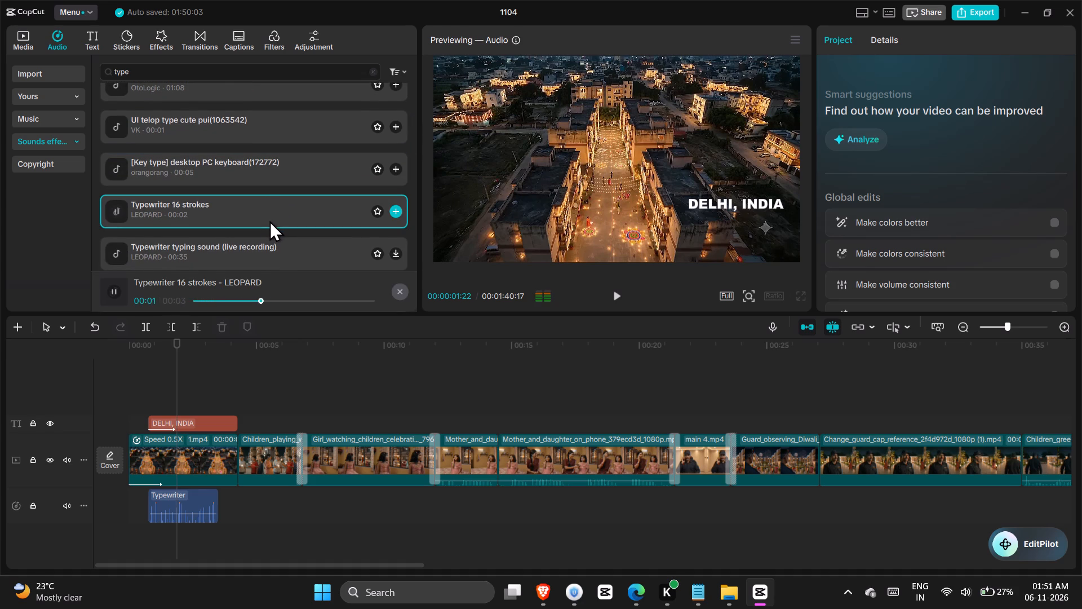
# Play back the opening to check the Typewriter sound against the DELHI, INDIA title animation.
pyautogui.click(143, 359)
pyautogui.click(144, 383)
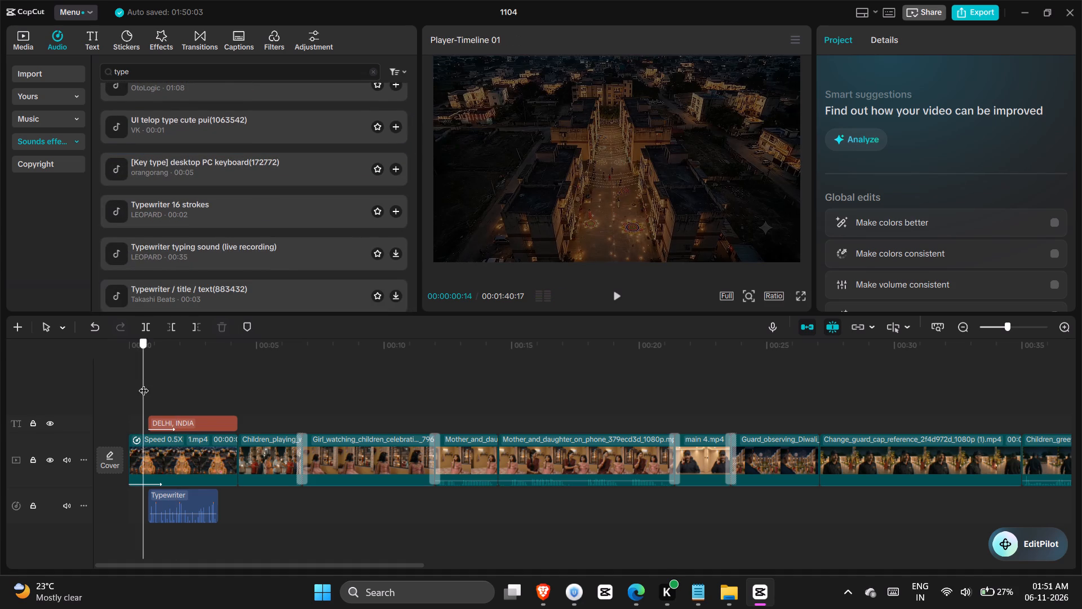
pyautogui.click(144, 383)
pyautogui.press('space')
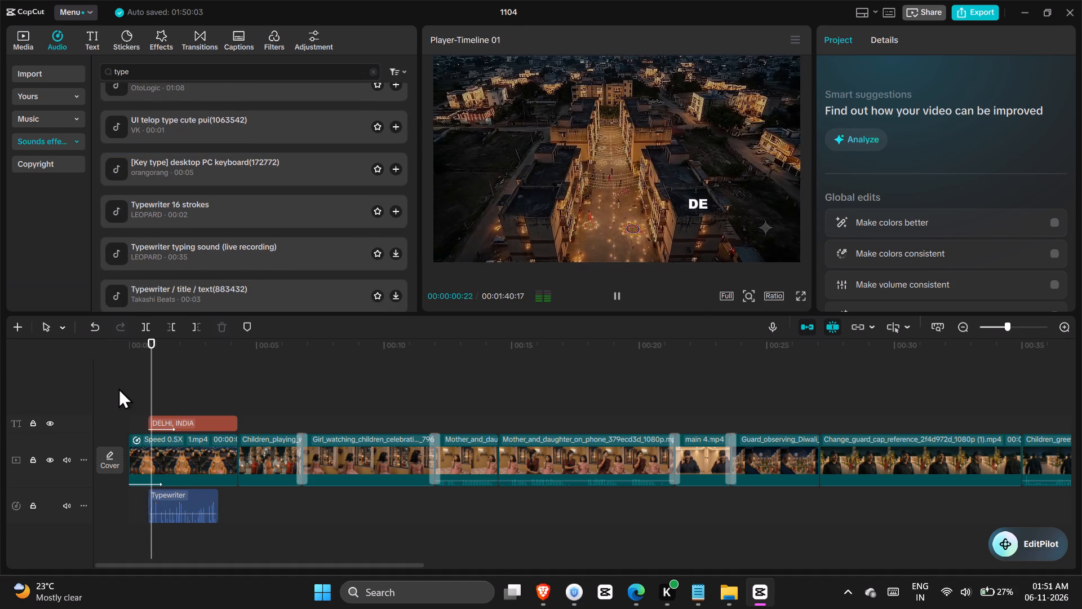
pyautogui.click(166, 398)
pyautogui.doubleClick(153, 397)
pyautogui.press('space')
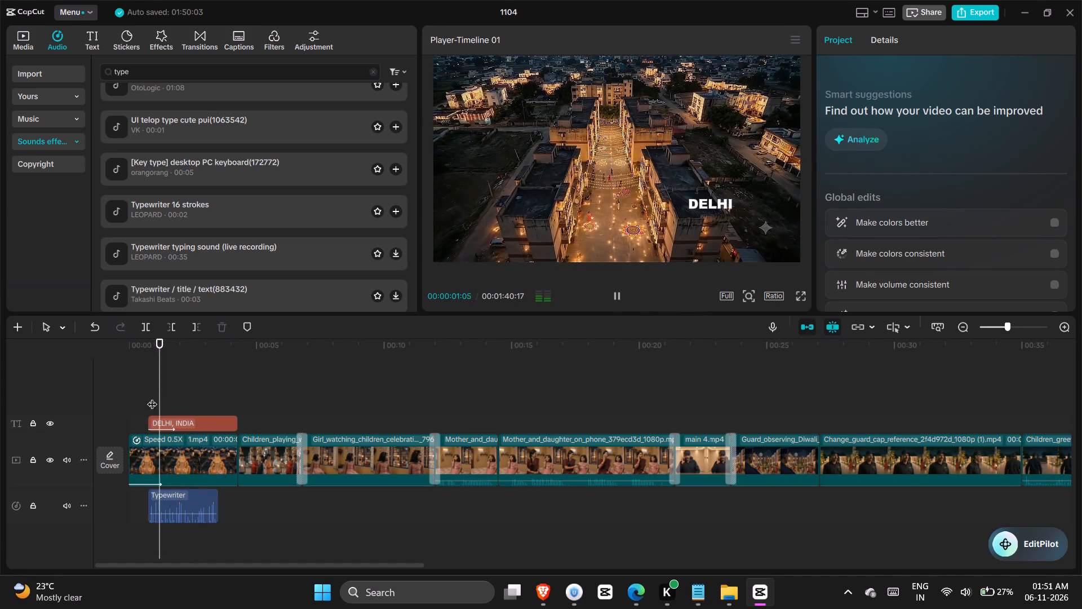
pyautogui.press('space')
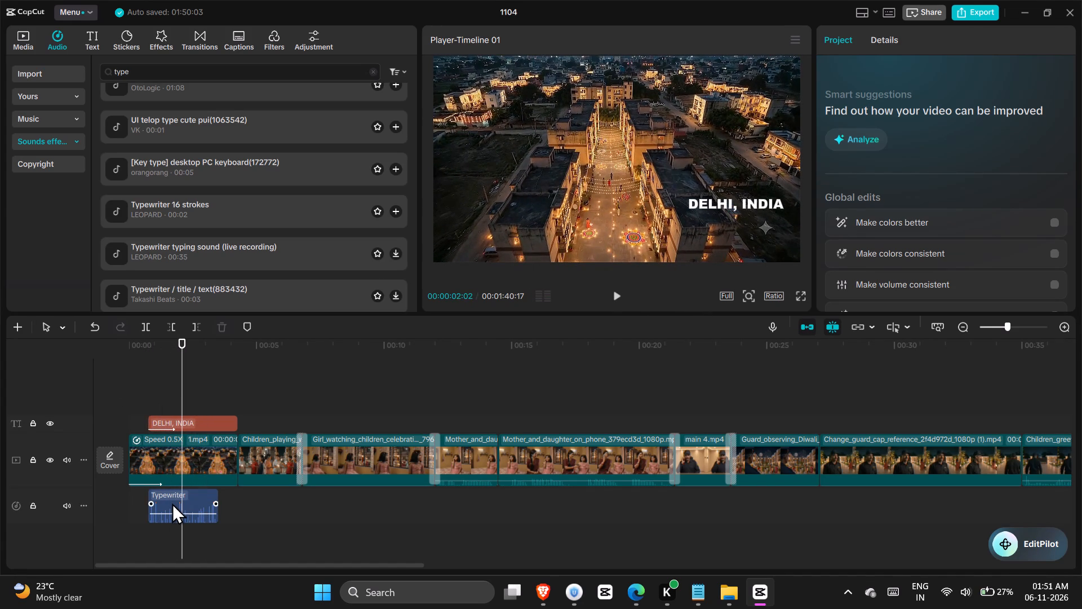
# Delete the Typewriter sound clip beneath the opening title.
pyautogui.click(172, 505)
pyautogui.press('Delete')
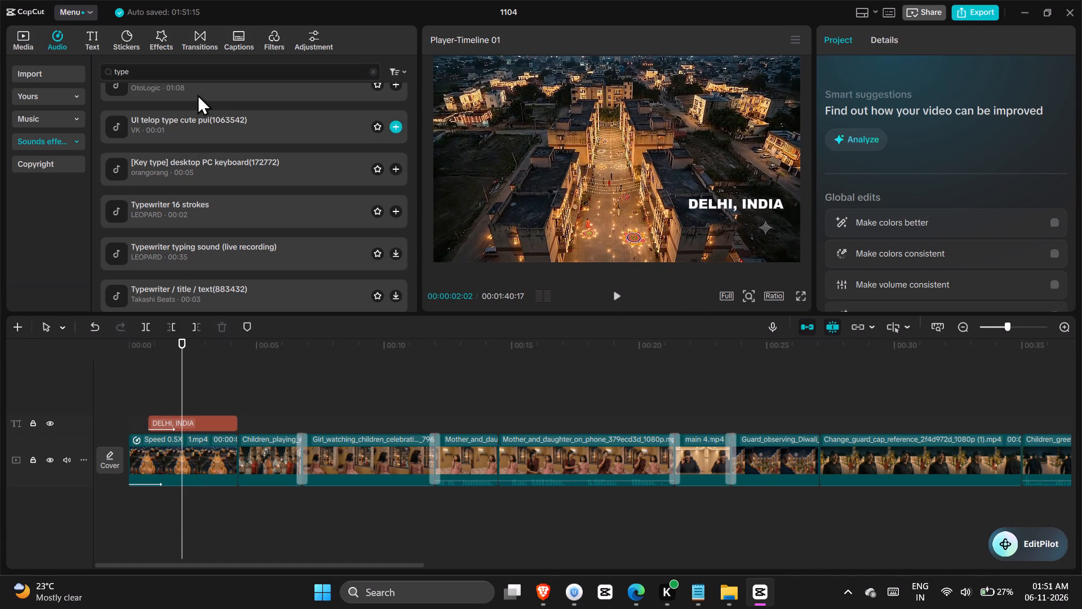
# Rerun the sound effects search for "type" and audition the Typewriter tapping sound Loop playback and Type effects.
pyautogui.scroll(6, 197, 94)
pyautogui.click(194, 76)
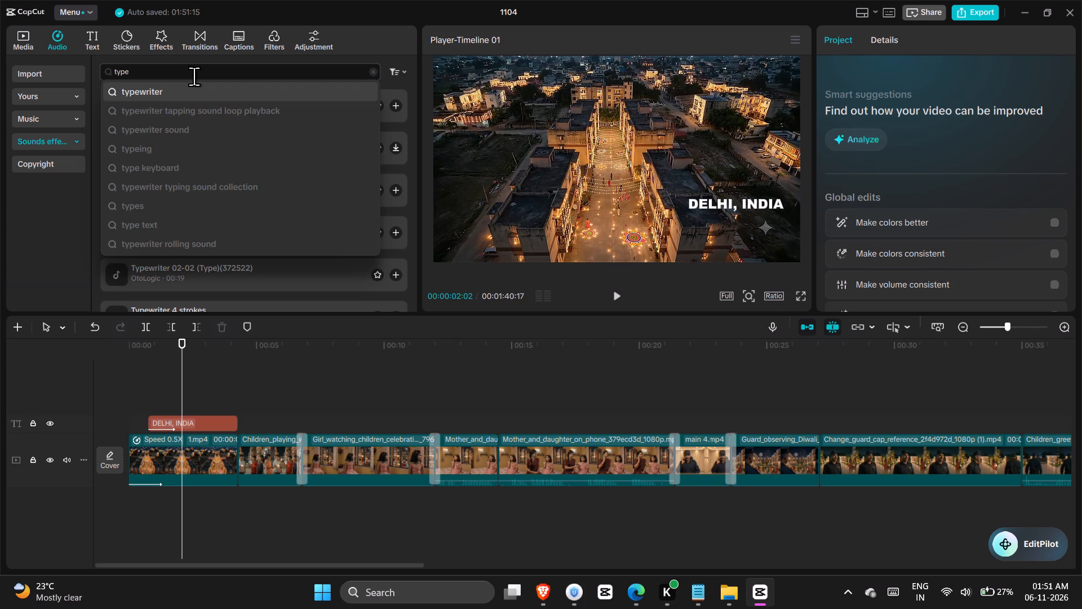
pyautogui.hotkey('ctrl', 'a')
pyautogui.press('BackSpace')
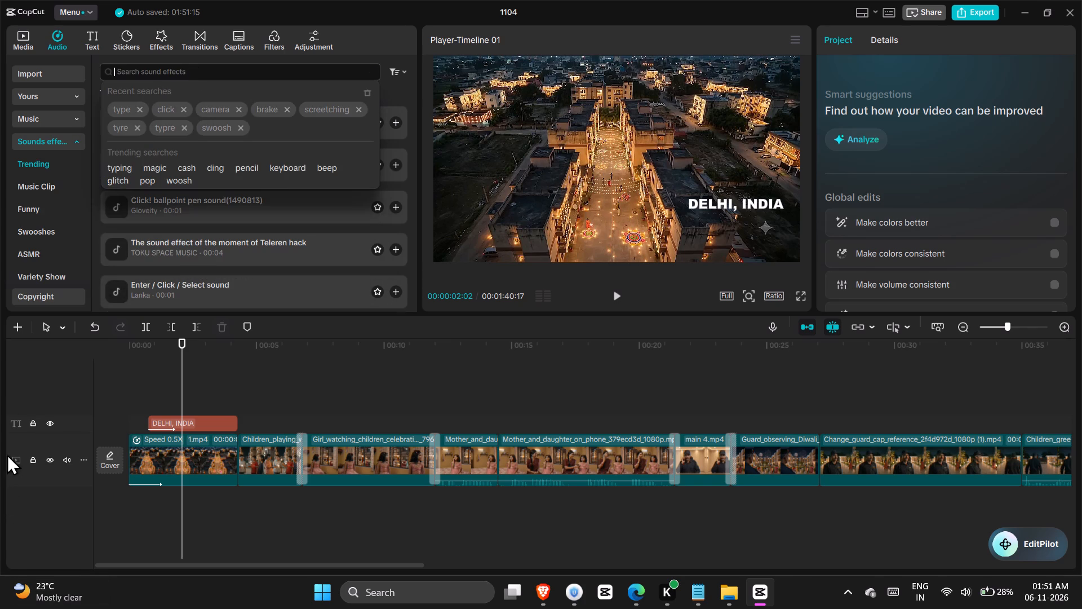
pyautogui.click(119, 114)
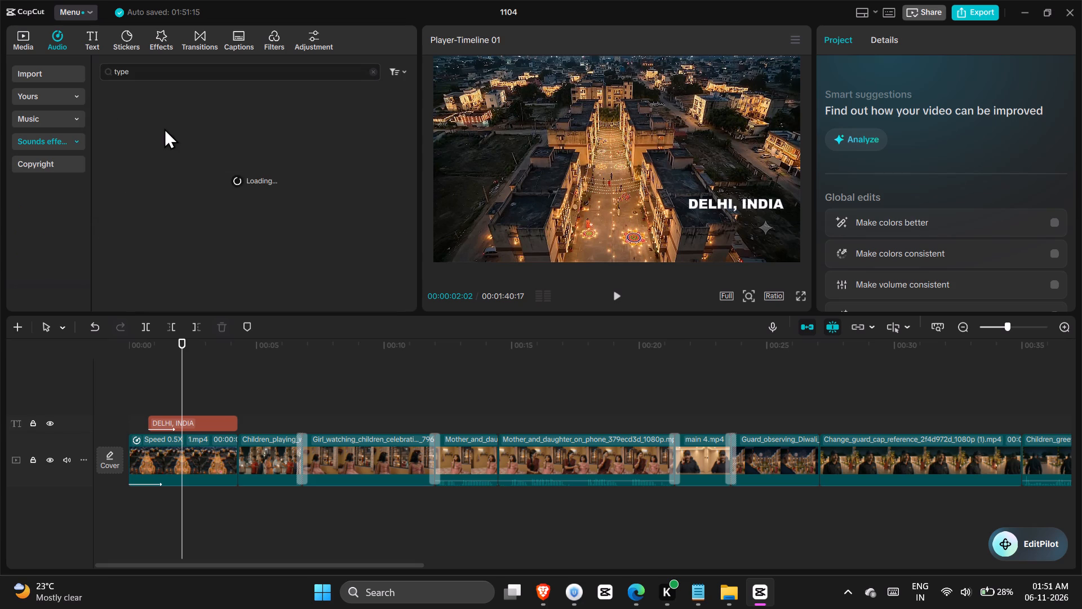
pyautogui.click(206, 145)
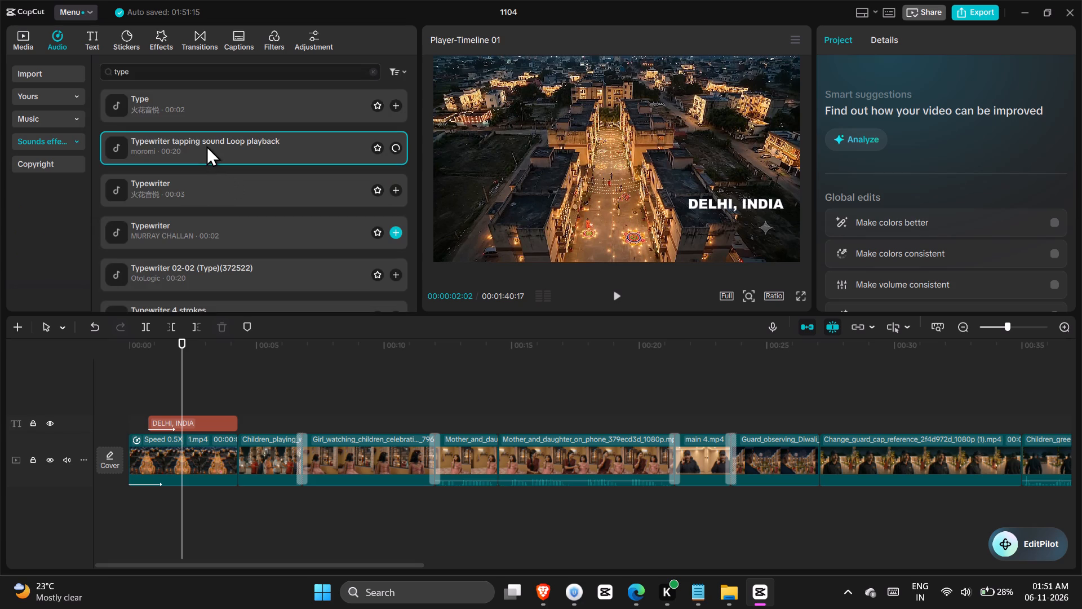
pyautogui.doubleClick(218, 112)
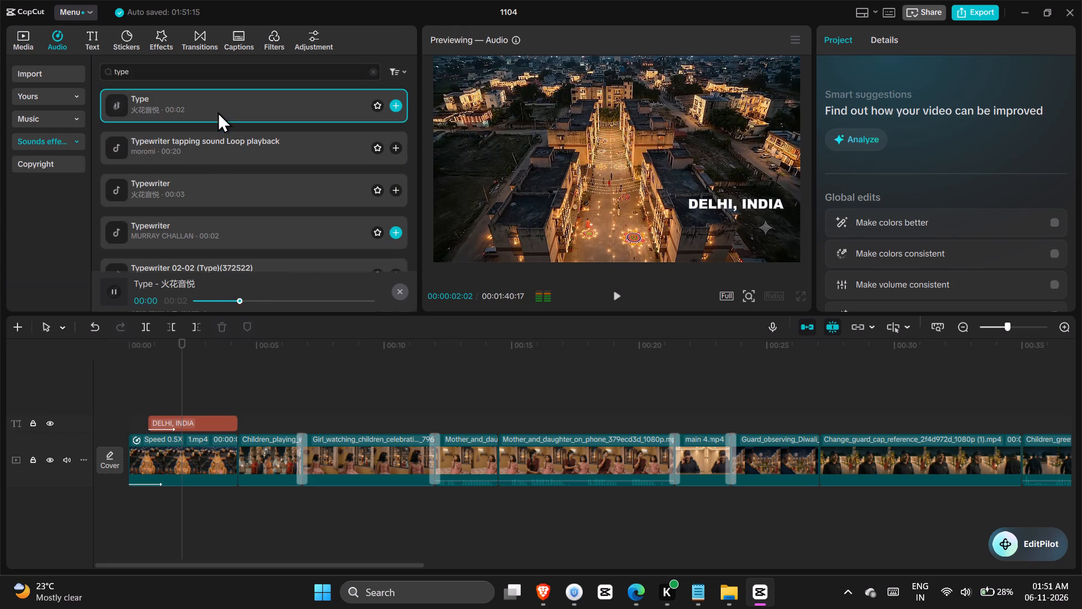
# Add the 3-second Typewriter sound effect to the timeline, aligned with the start of the DELHI, INDIA title.
pyautogui.click(235, 183)
pyautogui.moveTo(238, 175); pyautogui.dragTo(193, 367)
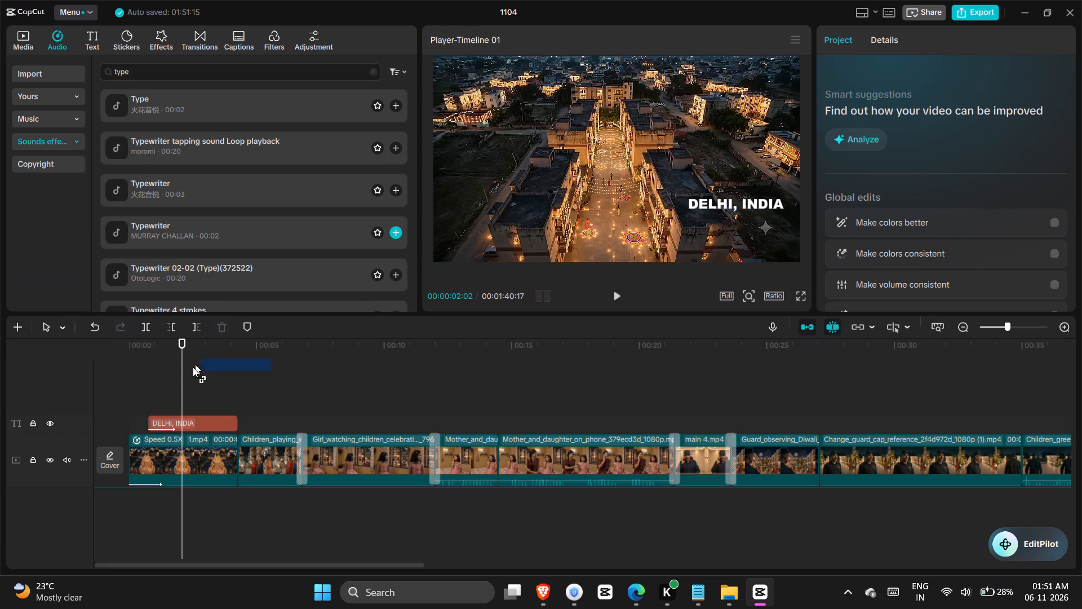
pyautogui.moveTo(193, 367); pyautogui.dragTo(148, 398)
# Split the Typewriter sound at 00:00:01:21, where the title finishes typing, and delete the remaining part.
pyautogui.click(142, 361)
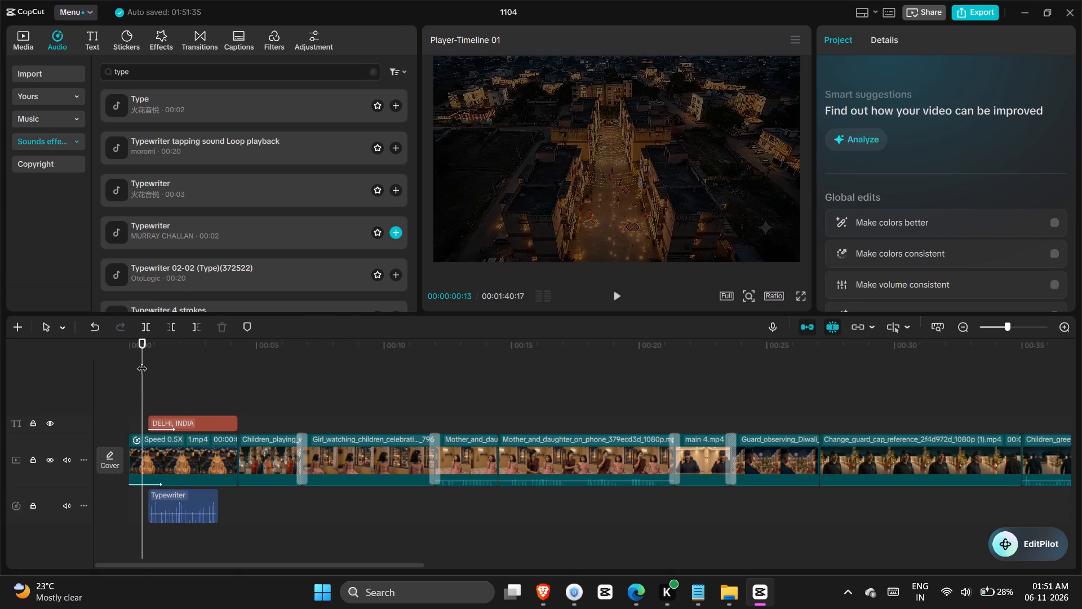
pyautogui.press('space')
pyautogui.press('space')
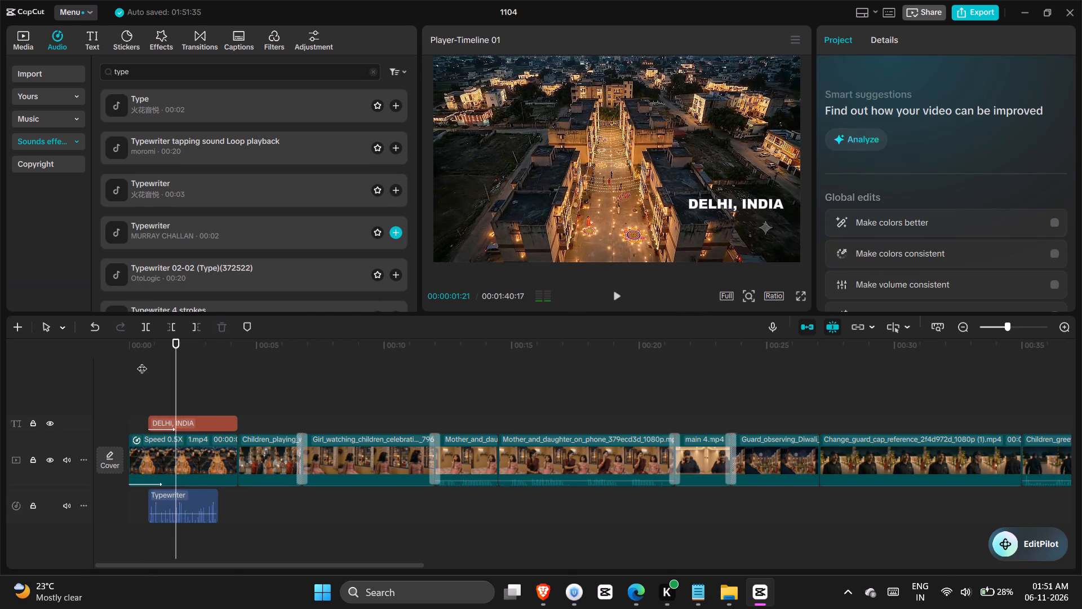
pyautogui.doubleClick(176, 509)
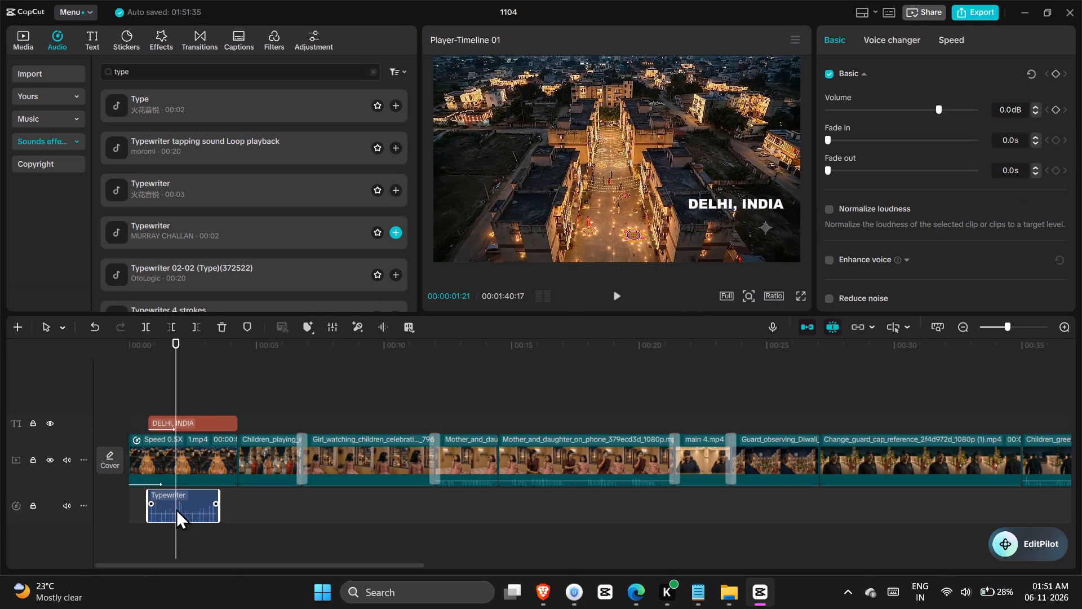
pyautogui.hotkey('ctrl', 'b')
pyautogui.press('Delete')
# Play back the opening clip from the start to check the title and the trimmed Typewriter sound.
pyautogui.click(139, 381)
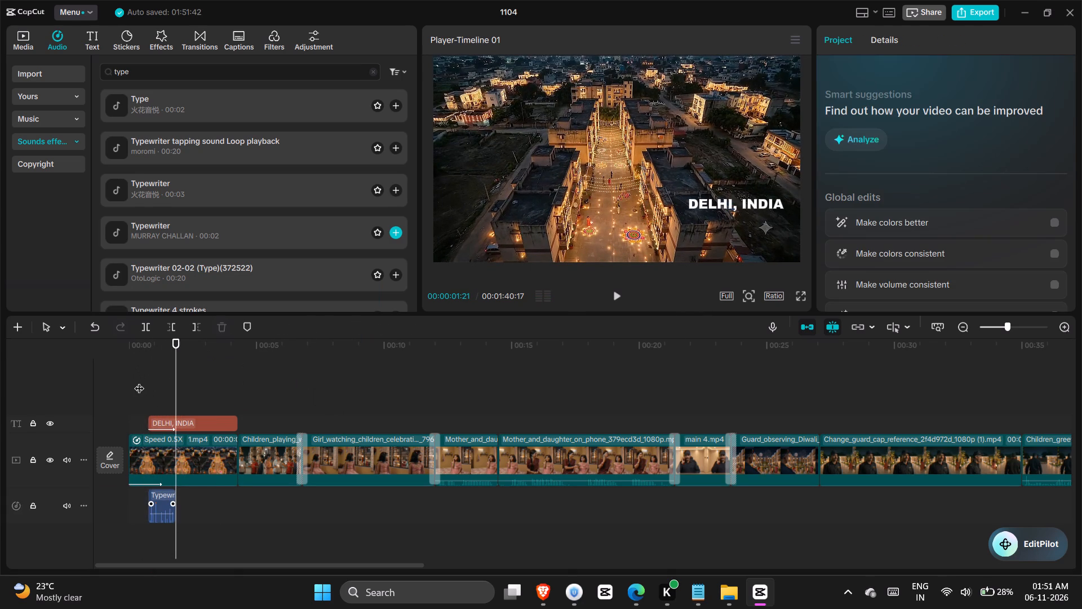
pyautogui.press('space')
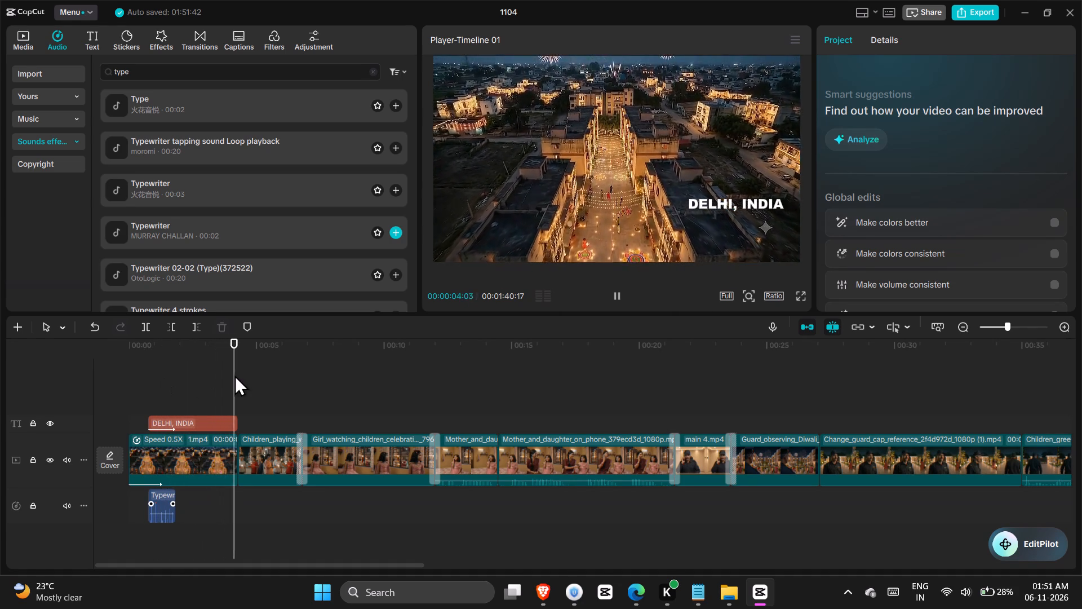
pyautogui.press('space')
pyautogui.click(219, 376)
pyautogui.press('space')
pyautogui.press('space')
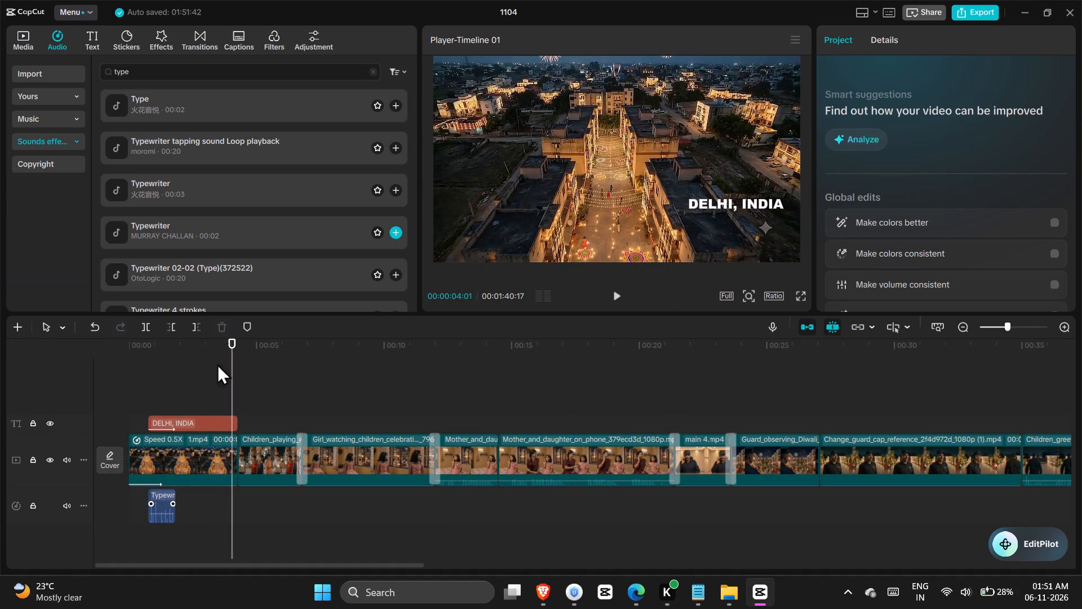
pyautogui.click(156, 368)
pyautogui.moveTo(156, 368); pyautogui.dragTo(126, 364)
pyautogui.doubleClick(123, 363)
pyautogui.press('space')
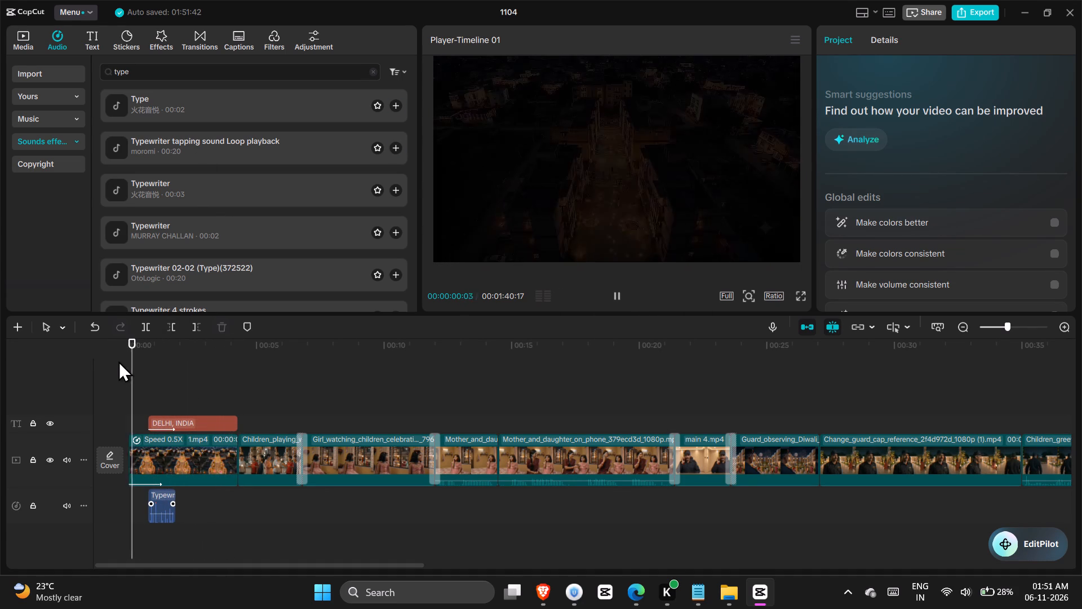
pyautogui.press('space')
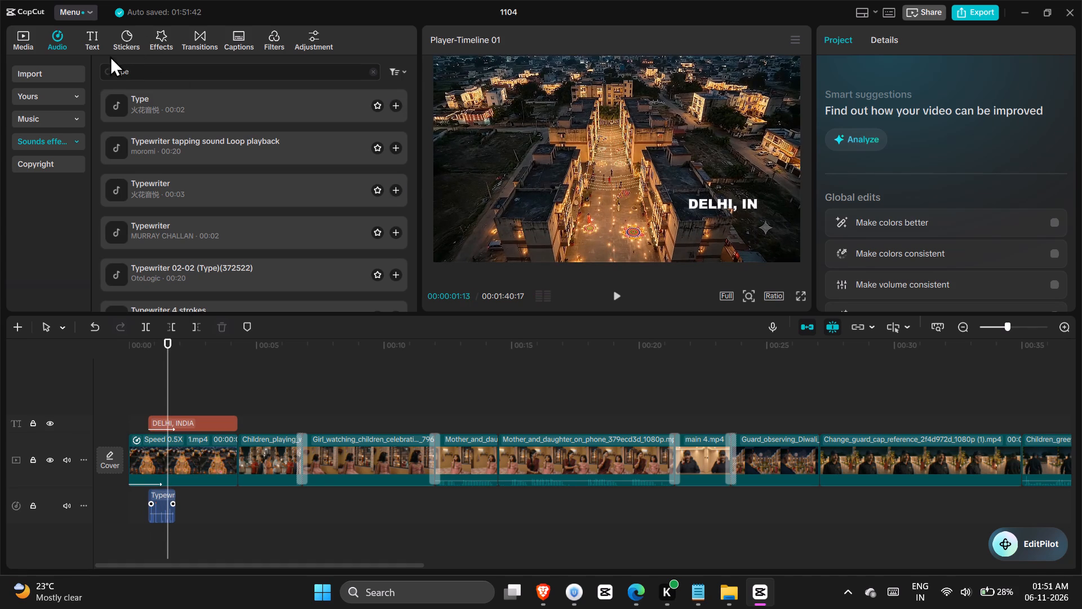
# Search the music library for "wind whoosh".
pyautogui.click(51, 117)
pyautogui.click(51, 120)
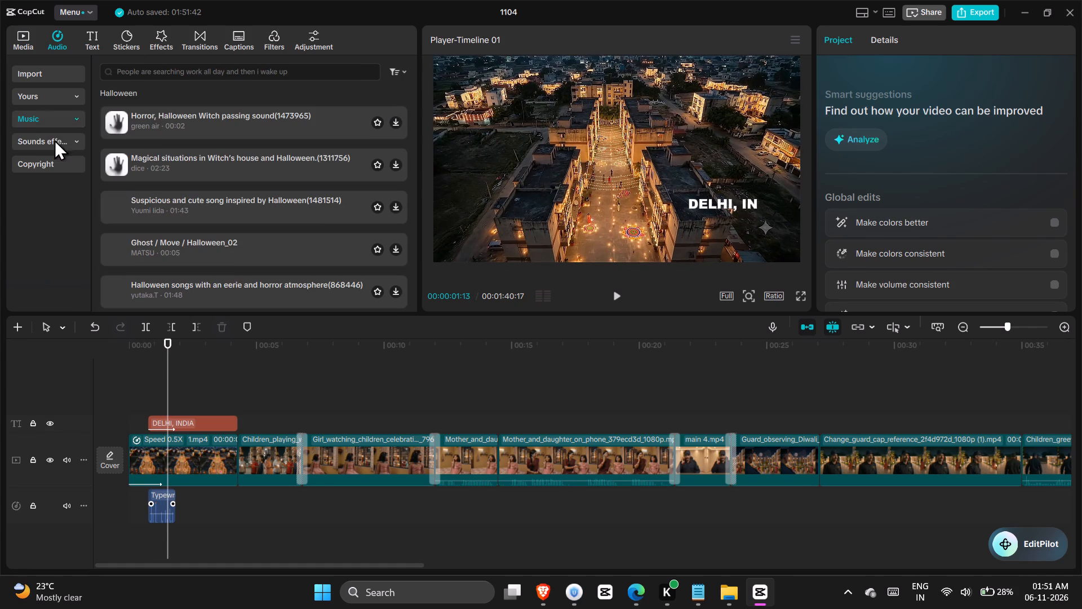
pyautogui.click(165, 74)
pyautogui.write('wind wo')
pyautogui.press('BackSpace')
pyautogui.write('hoosh')
pyautogui.press('Return')
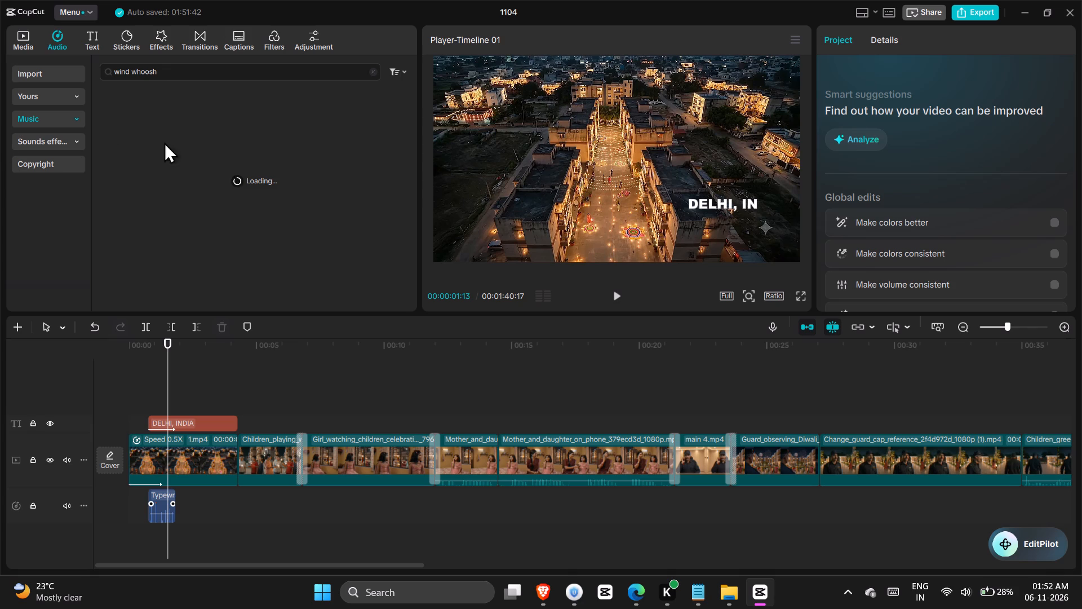
# Audition the wind results, including Wind noise suitable for scene change, Fuwa short wind noise, wind noise_whoosh and Dohyun Whoosh Pass.
pyautogui.click(189, 113)
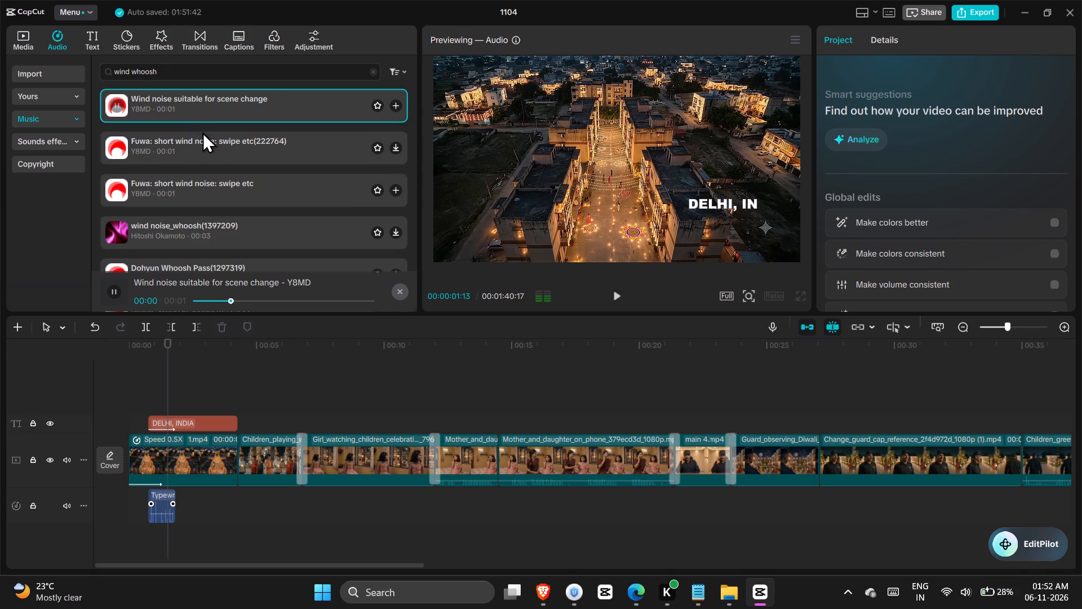
pyautogui.click(213, 152)
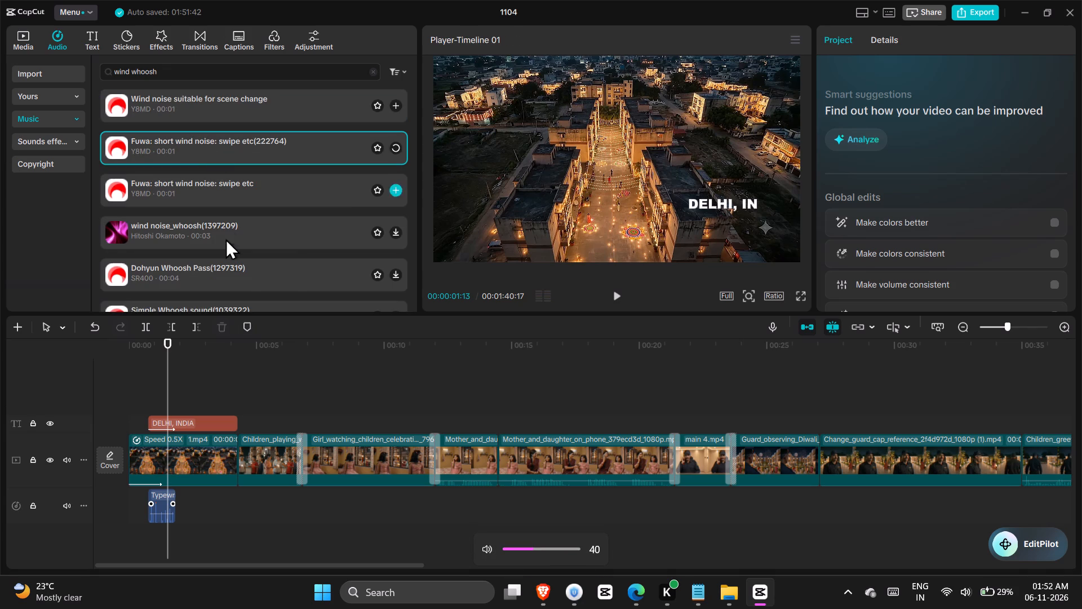
pyautogui.click(216, 227)
pyautogui.scroll(-1, 216, 227)
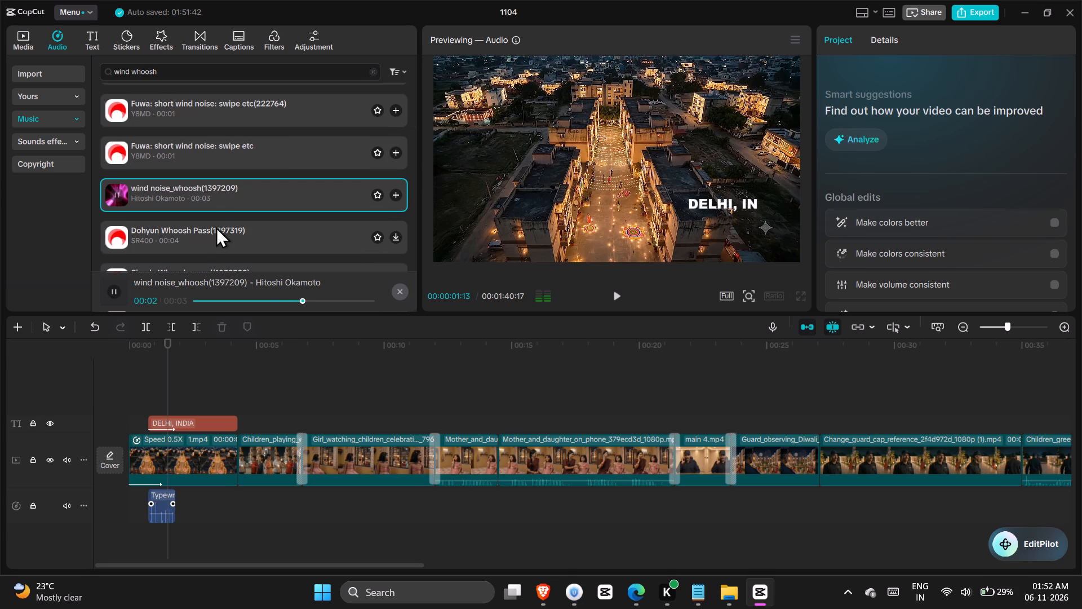
pyautogui.scroll(-1, 249, 210)
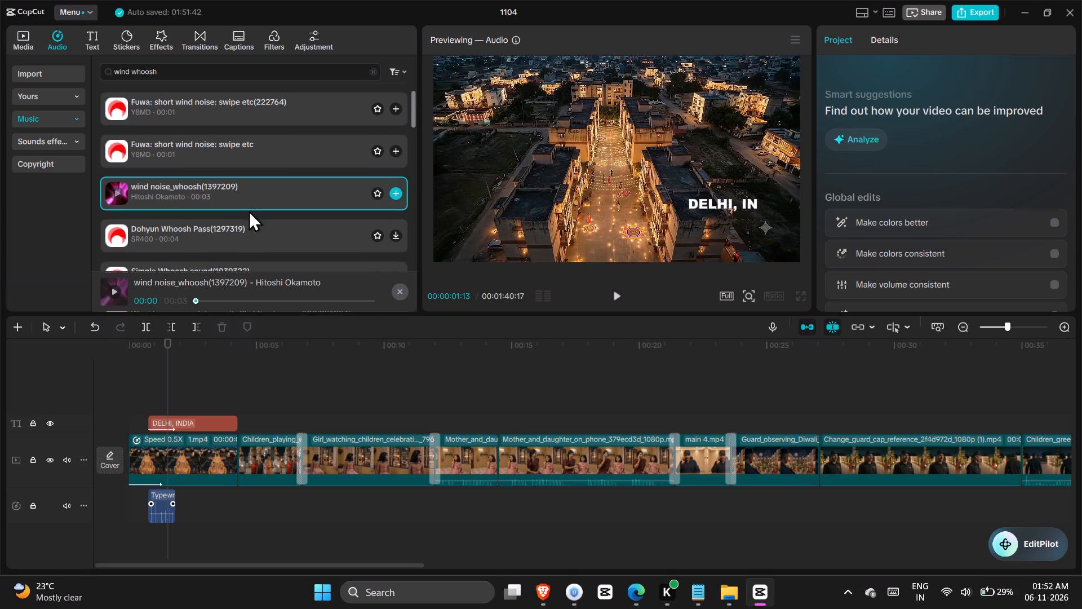
pyautogui.scroll(-1, 249, 210)
pyautogui.click(249, 220)
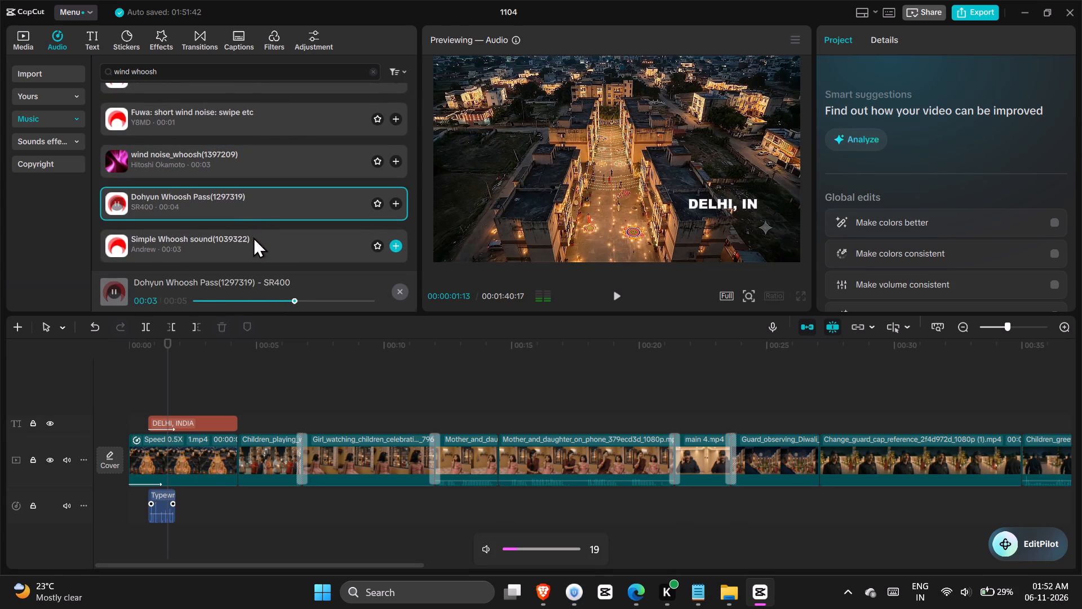
# Change the music library search term to "wind blowin".
pyautogui.click(236, 73)
pyautogui.hotkey('ctrl', 'BackSpace')
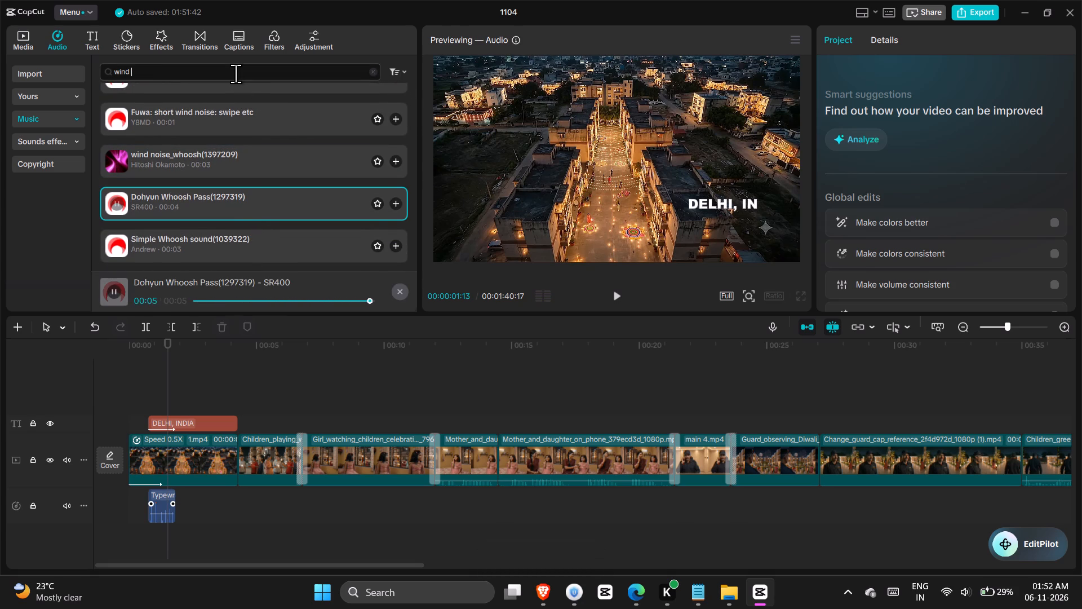
pyautogui.write('blowin')
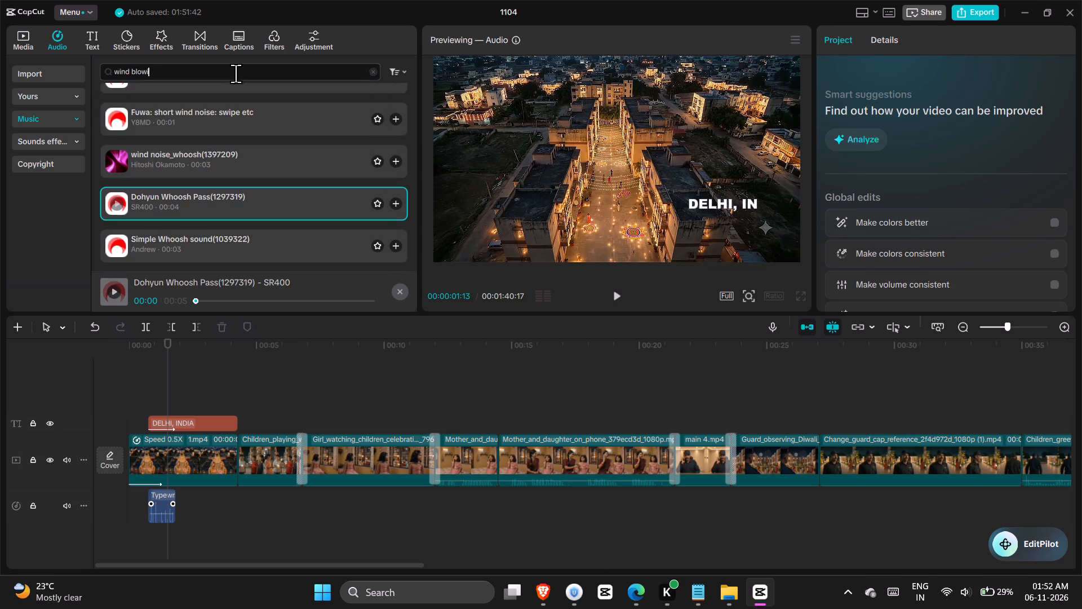
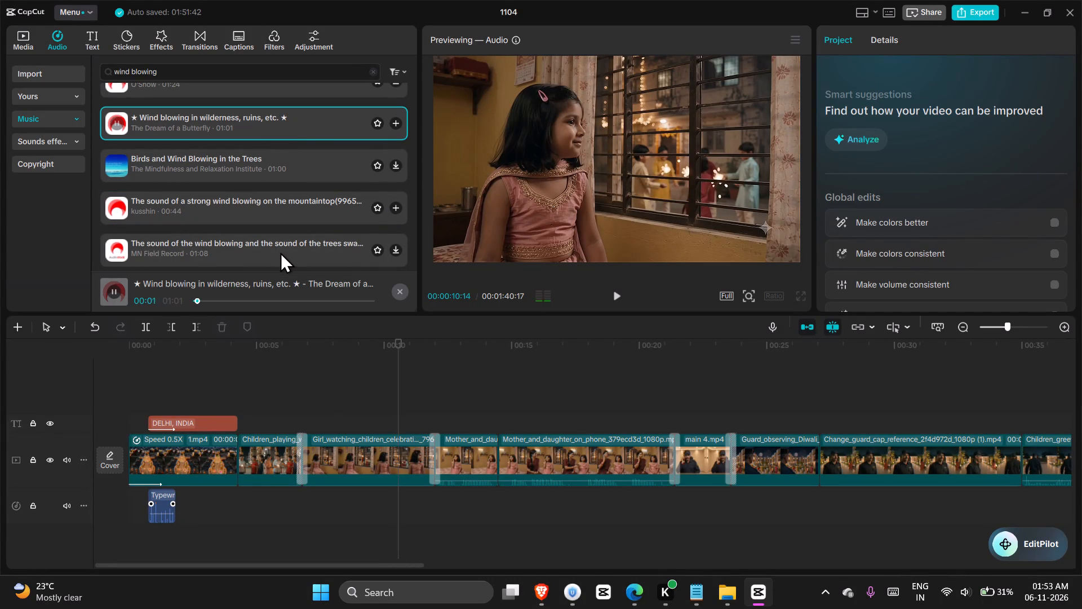
# Audition the wind blowing results Wind sound effect 2_1 and Strong wind blowing fallen leaves.
pyautogui.scroll(-7, 280, 252)
pyautogui.click(259, 111)
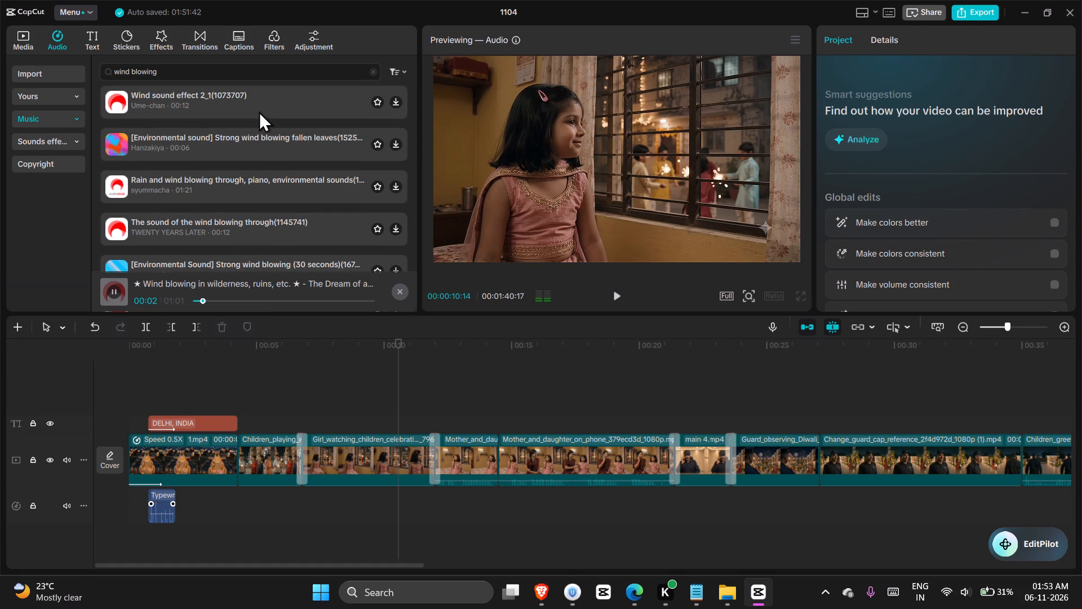
pyautogui.click(251, 143)
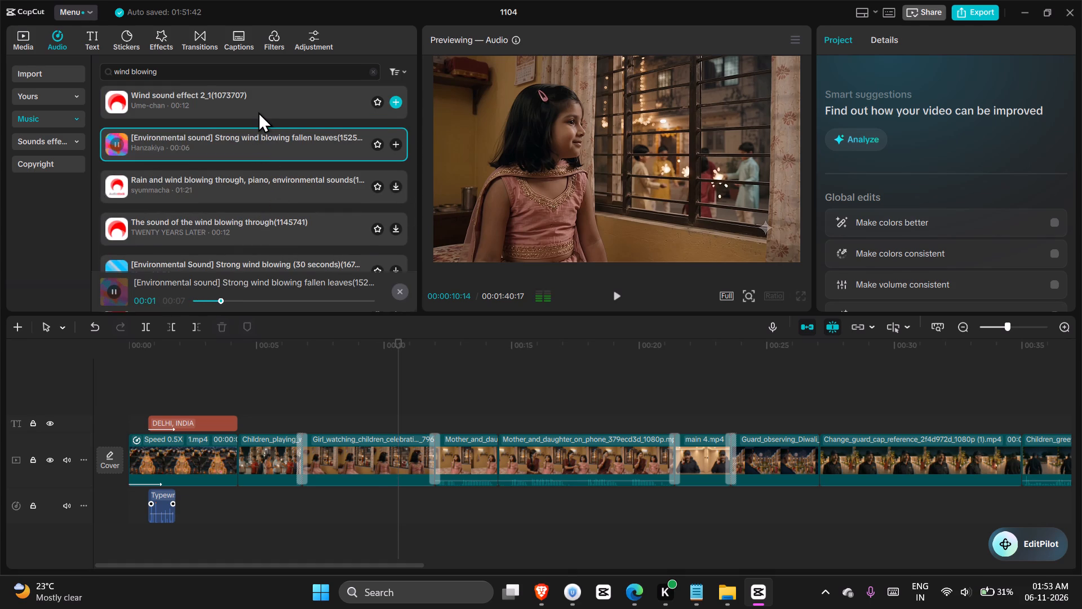
pyautogui.click(258, 112)
# Add Wind sound effect 2_1 on its own audio track at the very start of the timeline.
pyautogui.moveTo(268, 98); pyautogui.dragTo(158, 340)
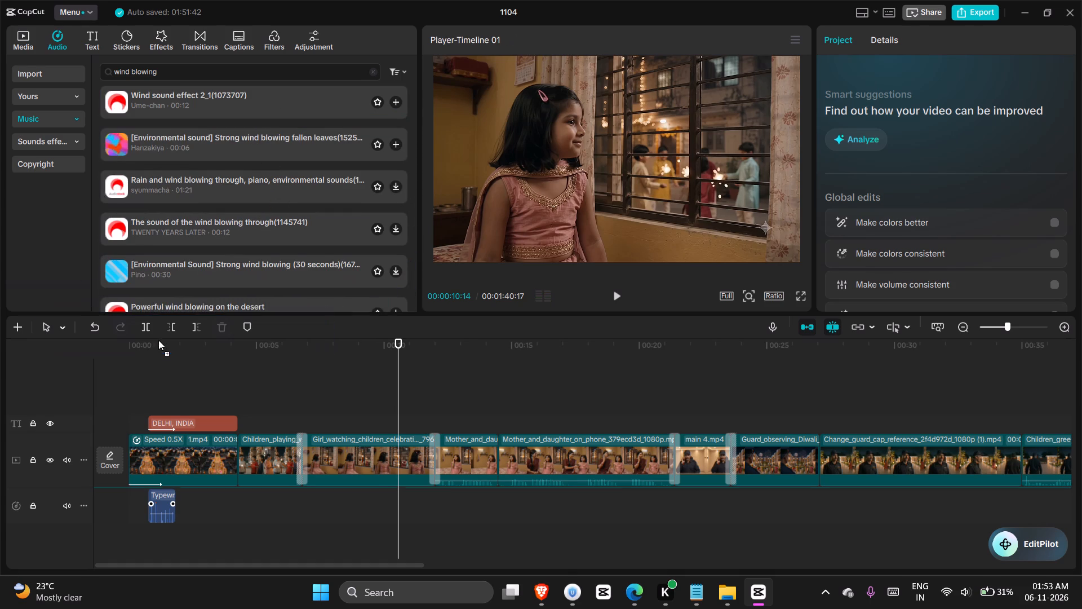
pyautogui.moveTo(158, 340); pyautogui.dragTo(104, 399)
# Play back the opening from the start to check the wind sound, and select the wind sound clip.
pyautogui.click(152, 363)
pyautogui.moveTo(152, 363); pyautogui.dragTo(115, 363)
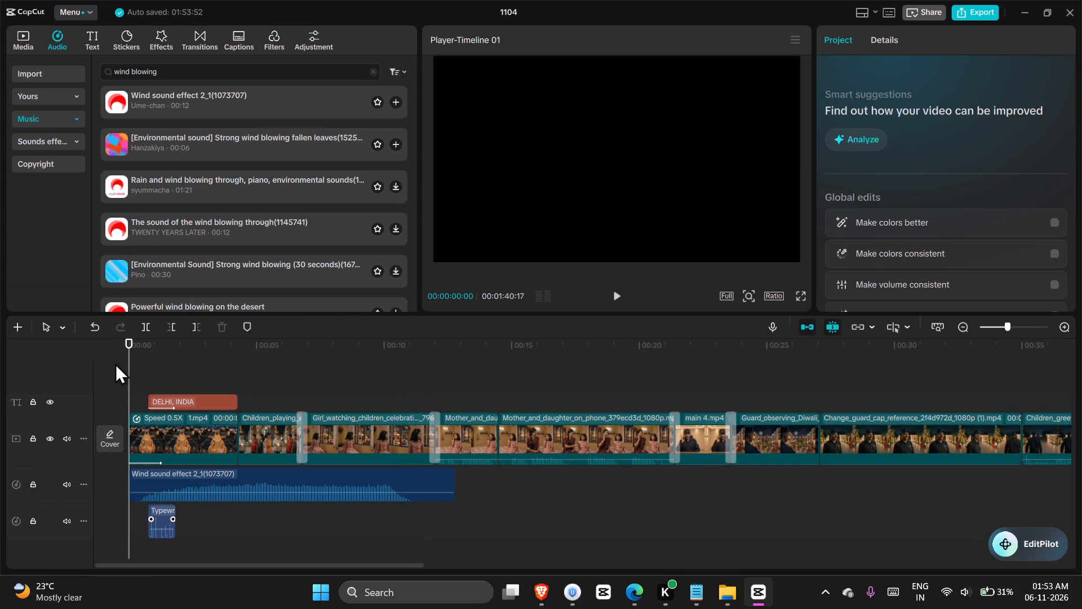
pyautogui.press('space')
pyautogui.click(156, 478)
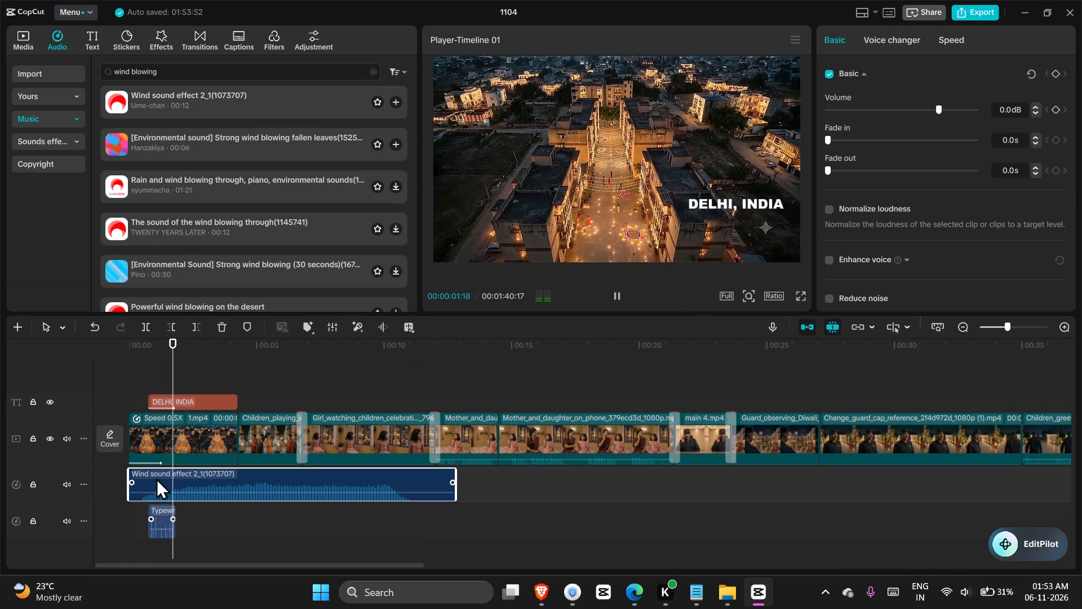
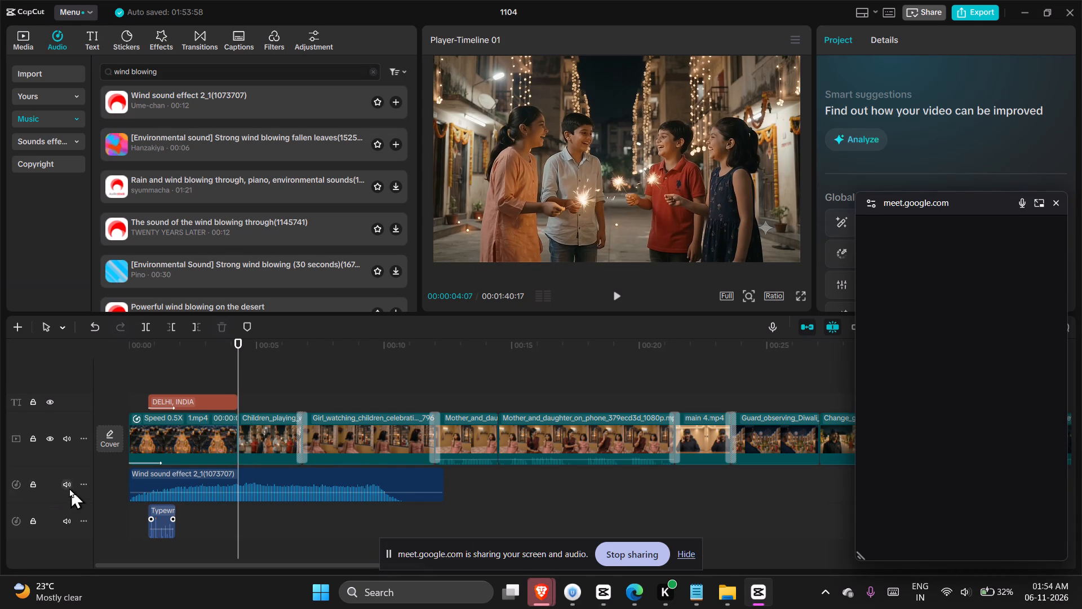
# Mute the audio track holding Wind sound effect 2_1.
pyautogui.click(67, 486)
# Close the floating meeting window and play the video full screen from the very start of the timeline.
pyautogui.click(168, 374)
pyautogui.moveTo(168, 370); pyautogui.dragTo(116, 371)
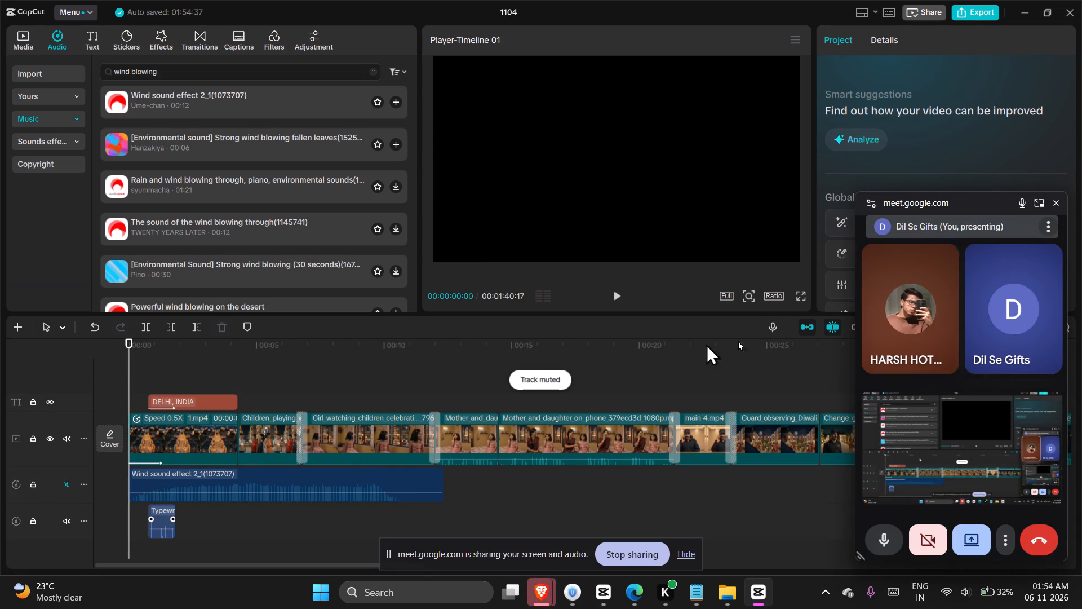
pyautogui.click(1054, 202)
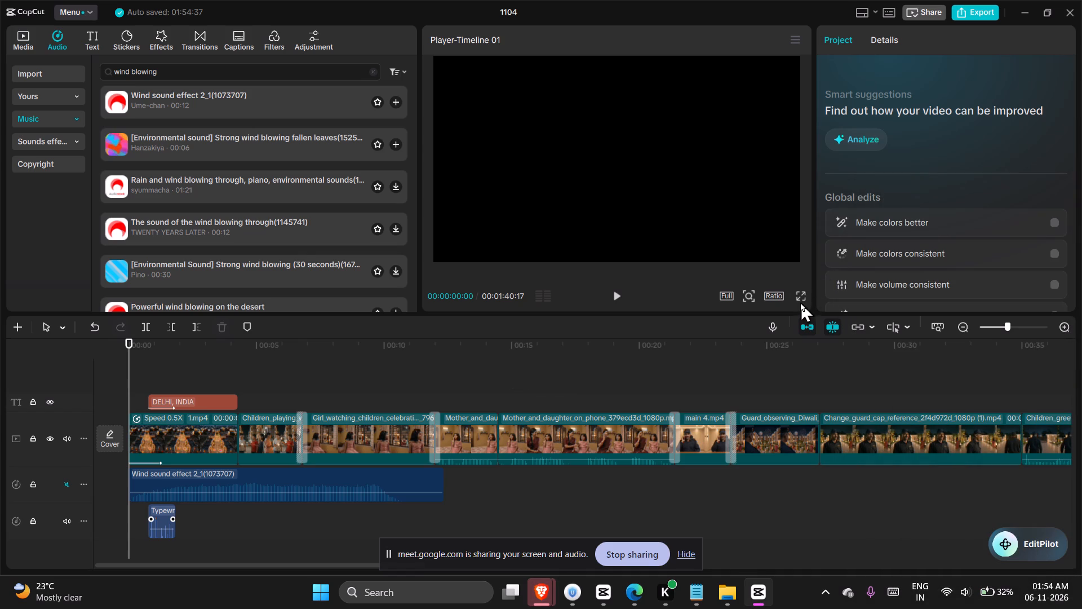
pyautogui.click(800, 306)
pyautogui.click(799, 292)
pyautogui.press('space')
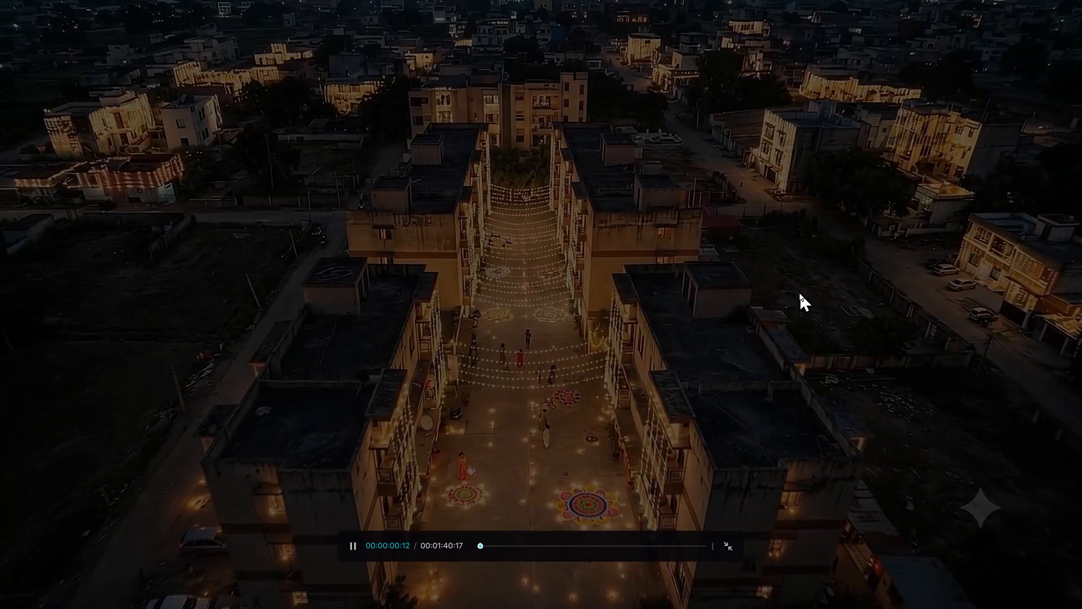
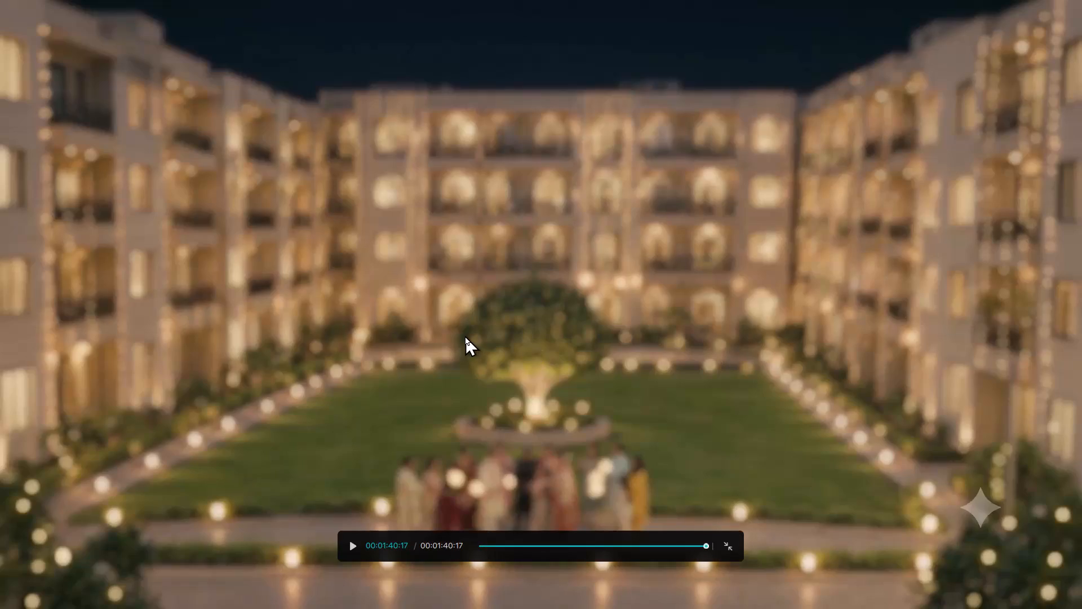
# Jump to about 1:09 in the full-screen preview, exit full screen and return the playhead to the start of the timeline.
pyautogui.tripleClick(635, 548)
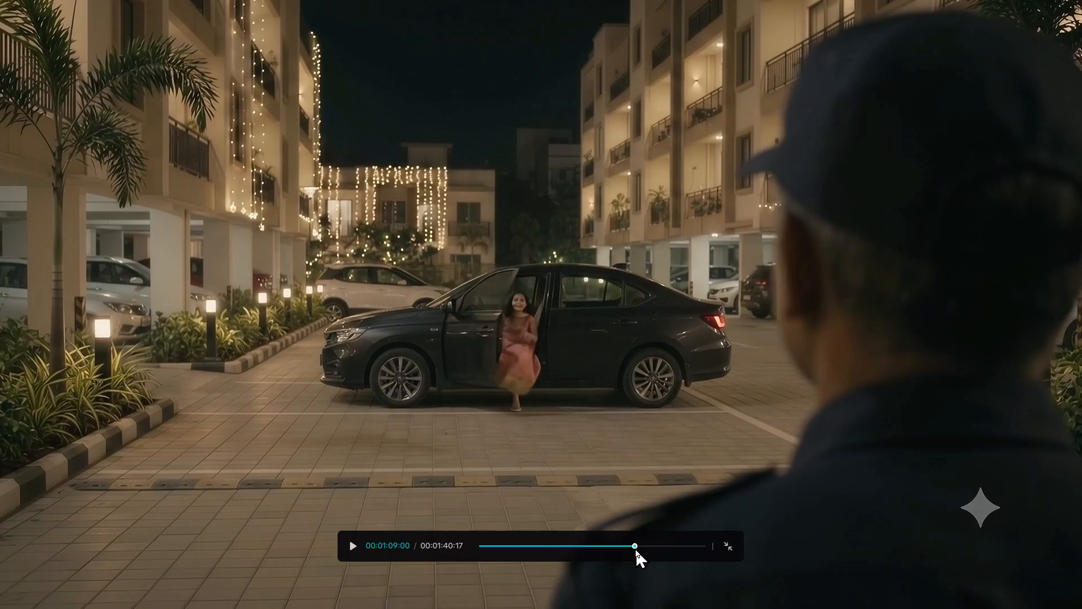
pyautogui.click(635, 548)
pyautogui.press('Escape')
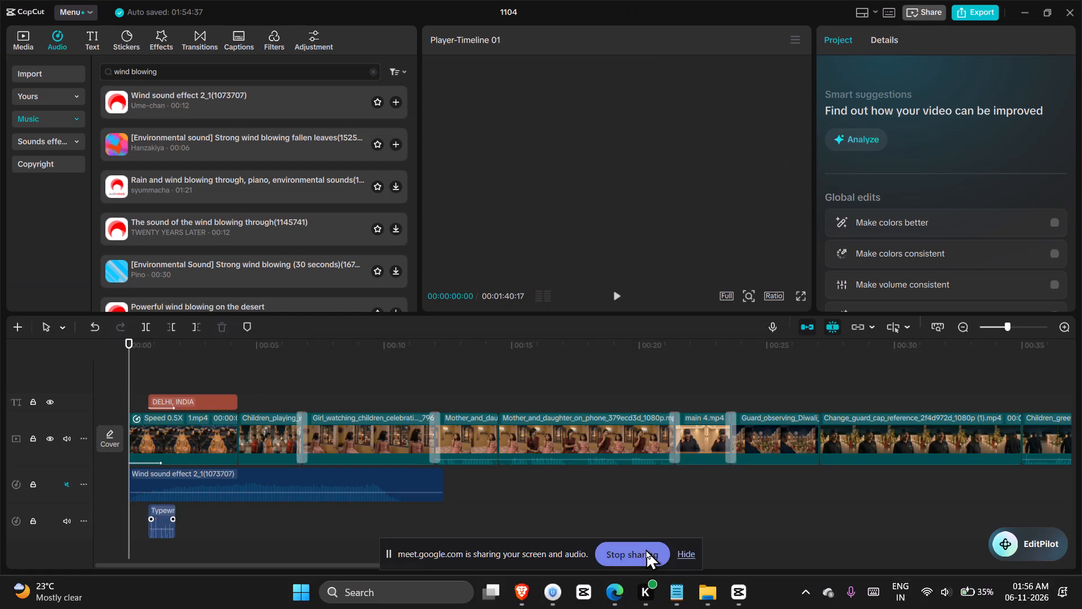
pyautogui.doubleClick(127, 487)
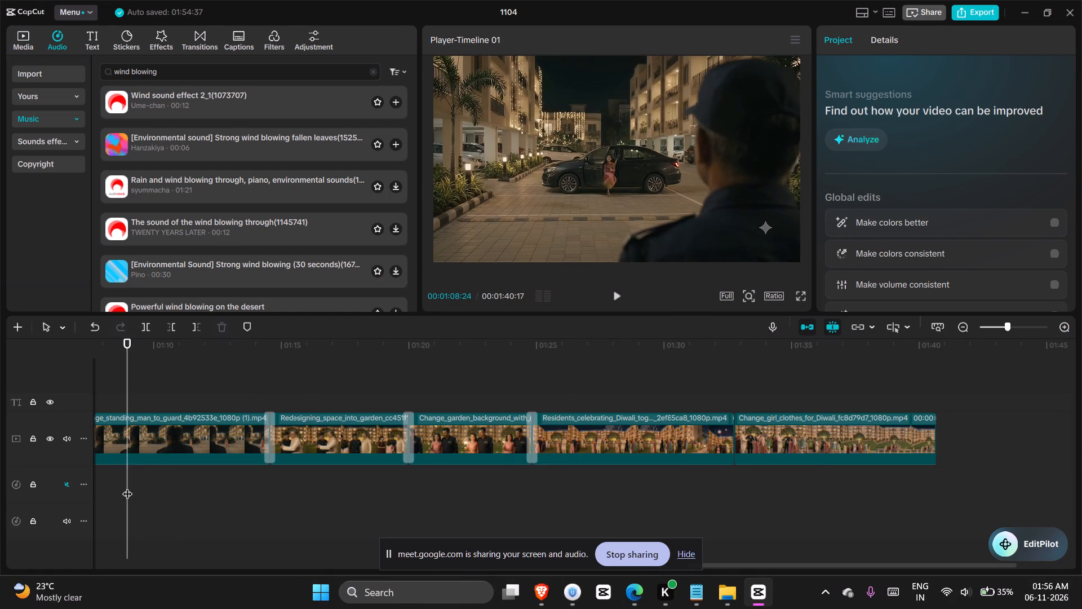
pyautogui.moveTo(127, 487); pyautogui.dragTo(5, 474)
pyautogui.click(5, 474)
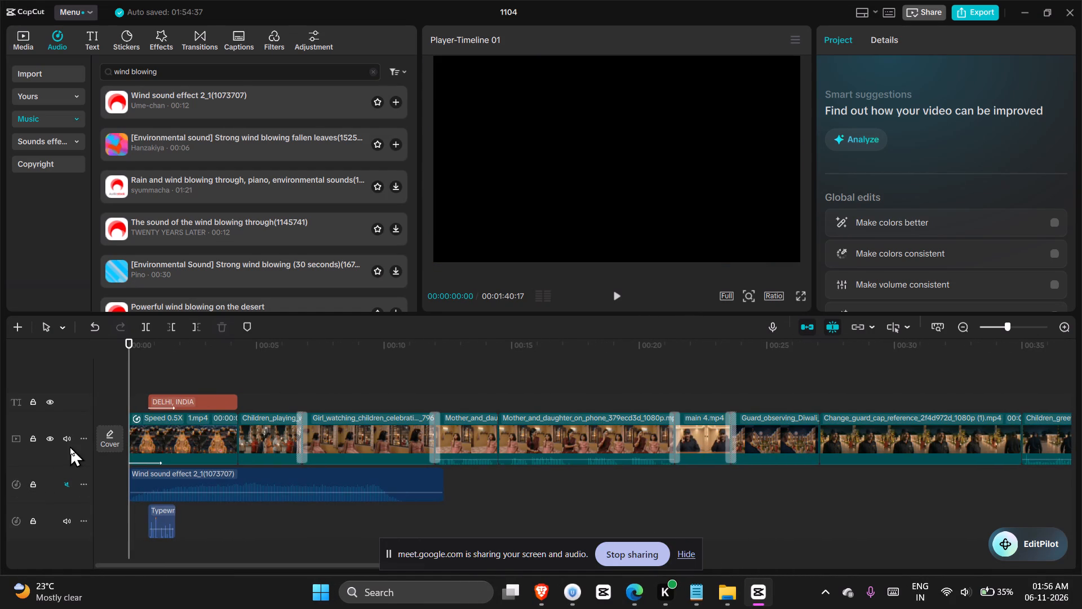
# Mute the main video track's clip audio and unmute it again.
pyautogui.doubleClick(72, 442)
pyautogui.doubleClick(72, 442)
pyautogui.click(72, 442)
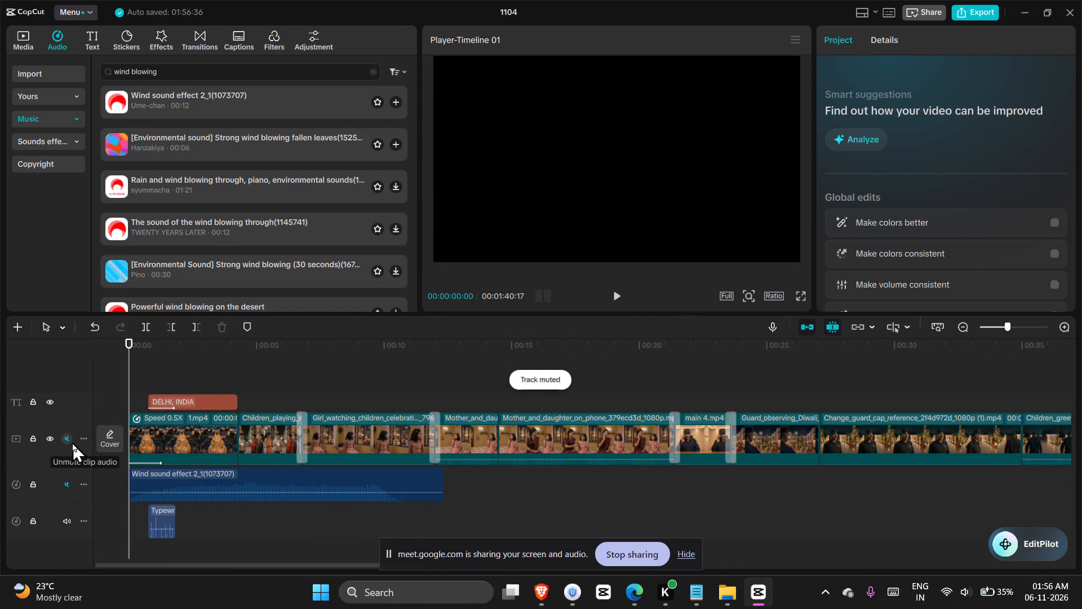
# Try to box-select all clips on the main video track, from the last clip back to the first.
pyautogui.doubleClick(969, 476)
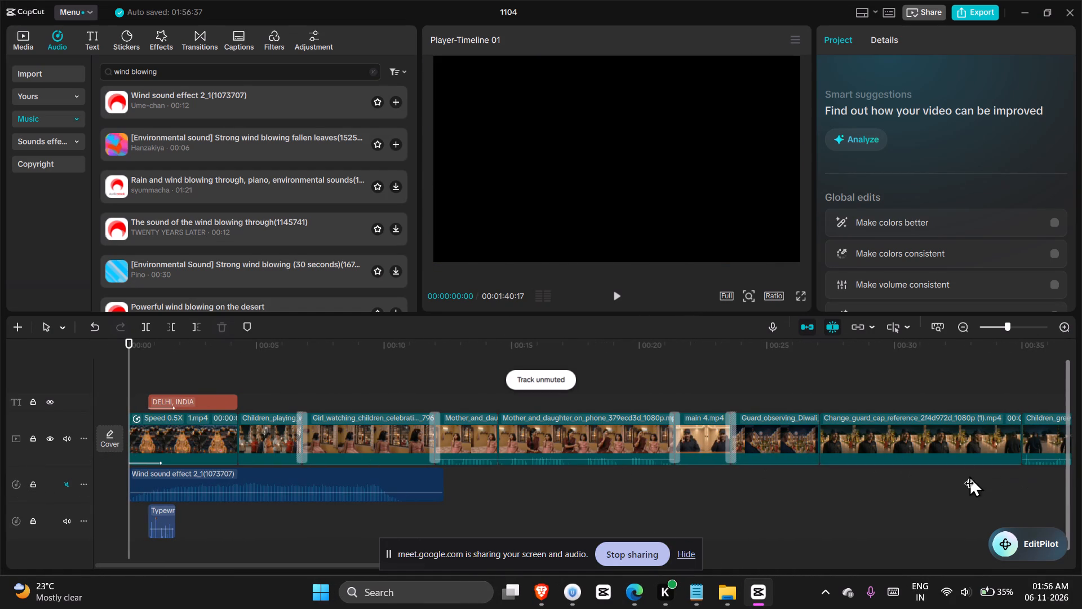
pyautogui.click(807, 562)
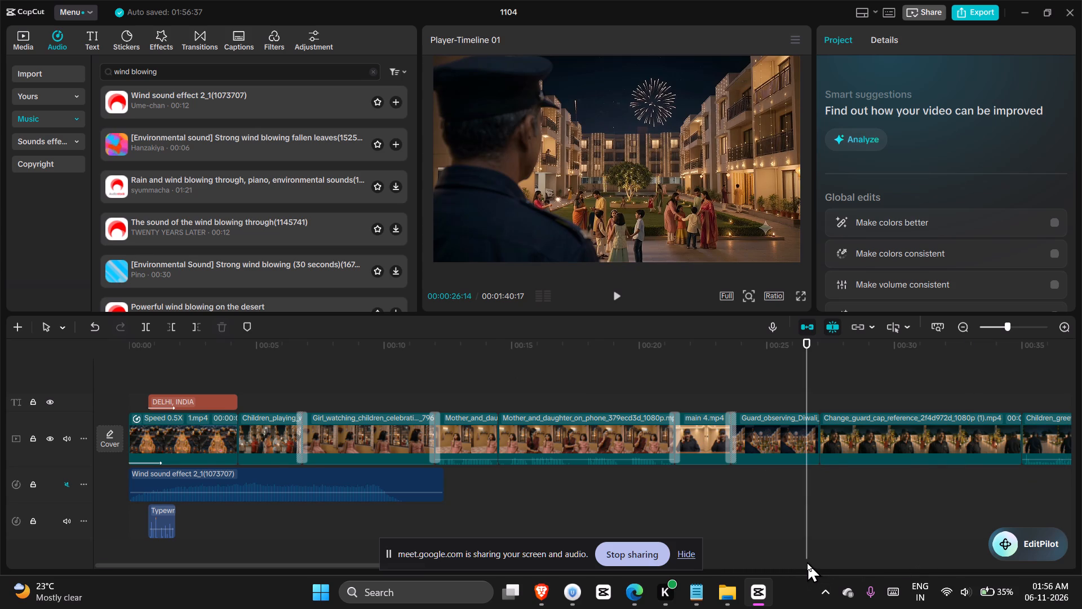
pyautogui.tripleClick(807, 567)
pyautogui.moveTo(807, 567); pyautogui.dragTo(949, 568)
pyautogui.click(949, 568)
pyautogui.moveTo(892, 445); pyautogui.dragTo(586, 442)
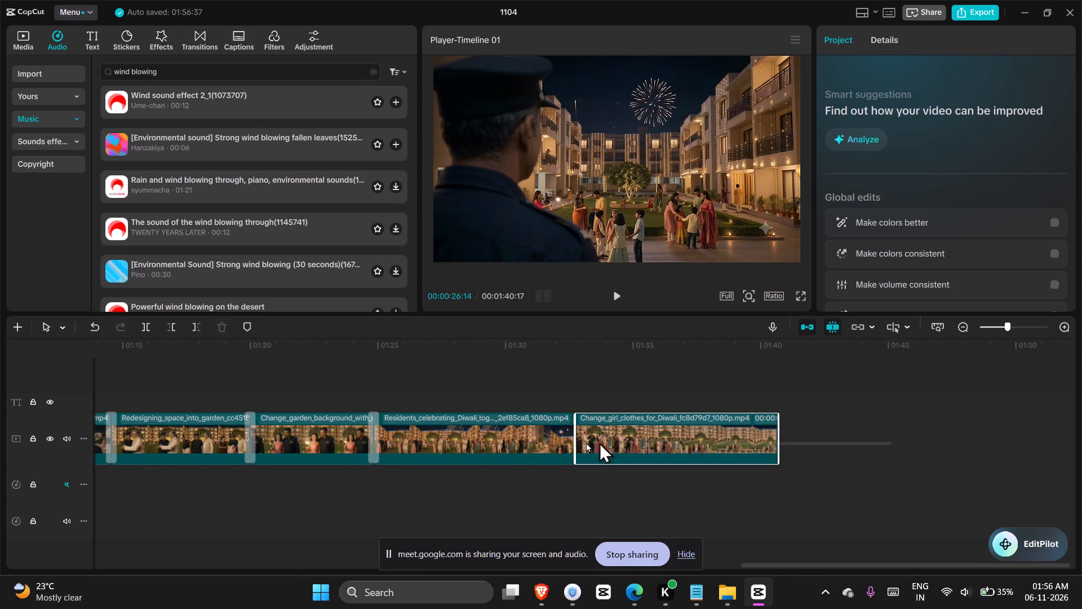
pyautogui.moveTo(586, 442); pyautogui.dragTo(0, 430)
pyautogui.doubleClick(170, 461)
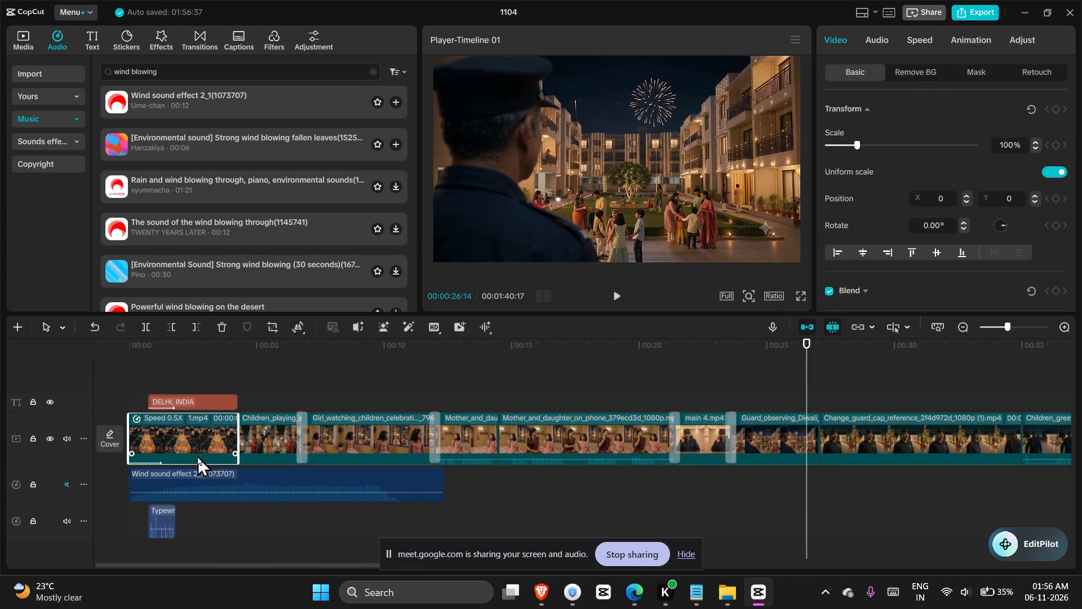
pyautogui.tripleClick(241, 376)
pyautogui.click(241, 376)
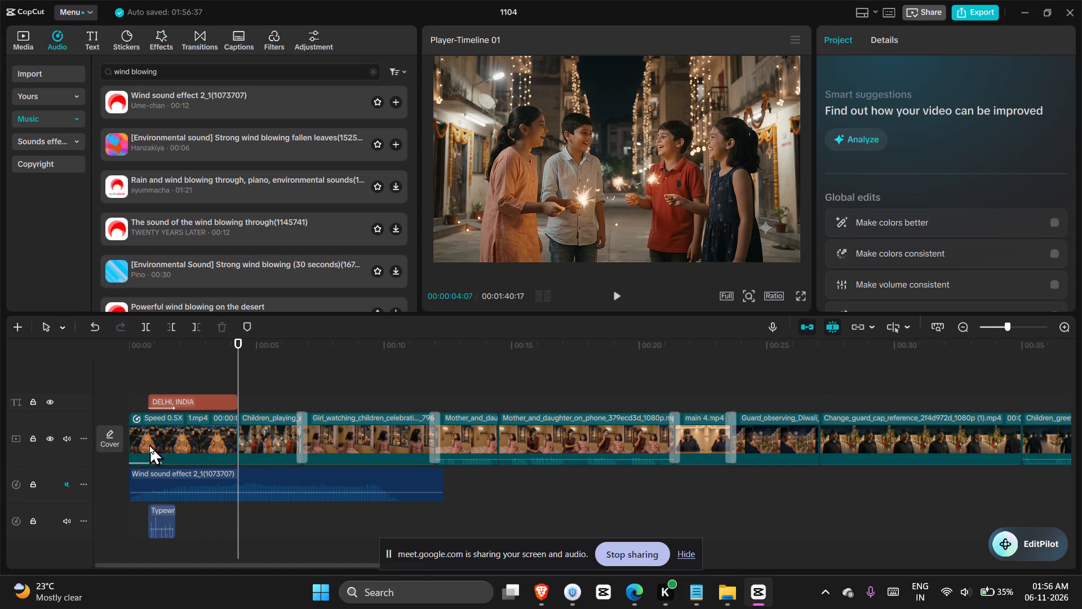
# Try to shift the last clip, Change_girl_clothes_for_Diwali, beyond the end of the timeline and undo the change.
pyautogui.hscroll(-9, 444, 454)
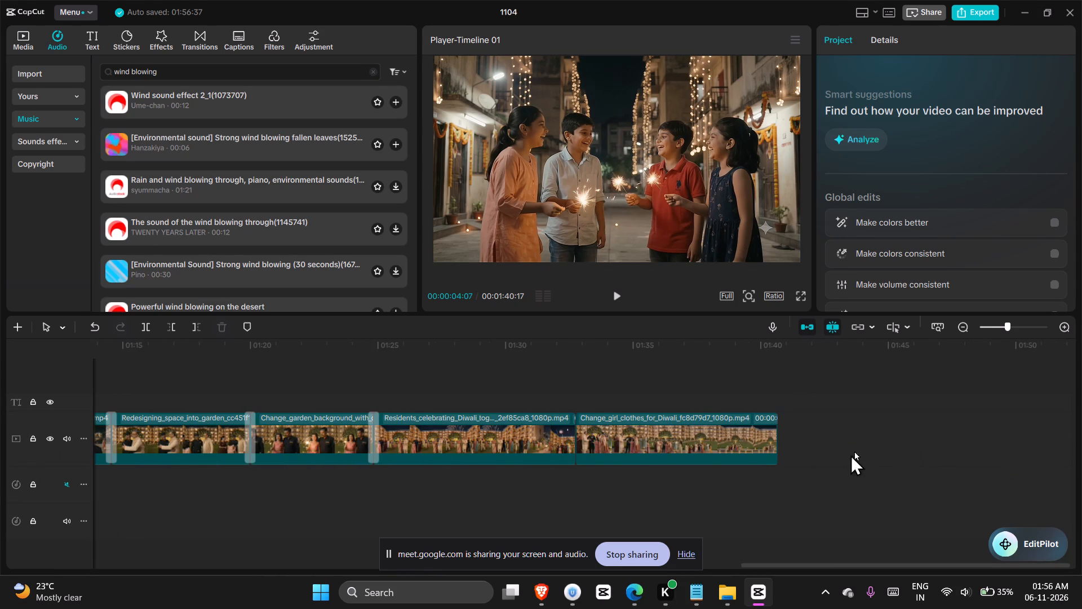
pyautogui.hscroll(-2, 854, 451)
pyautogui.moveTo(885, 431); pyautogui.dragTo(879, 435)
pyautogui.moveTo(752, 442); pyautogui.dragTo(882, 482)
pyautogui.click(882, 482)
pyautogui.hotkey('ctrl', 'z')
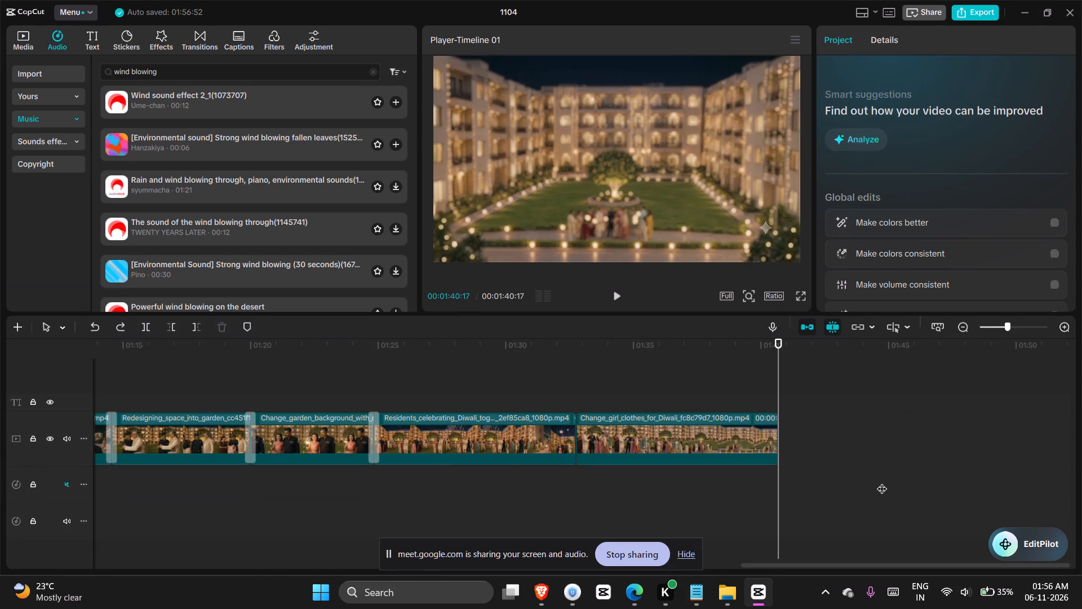
# Set the audio volume of the opening clip 1.mp4 to 0.0 dB.
pyautogui.click(585, 442)
pyautogui.click(580, 442)
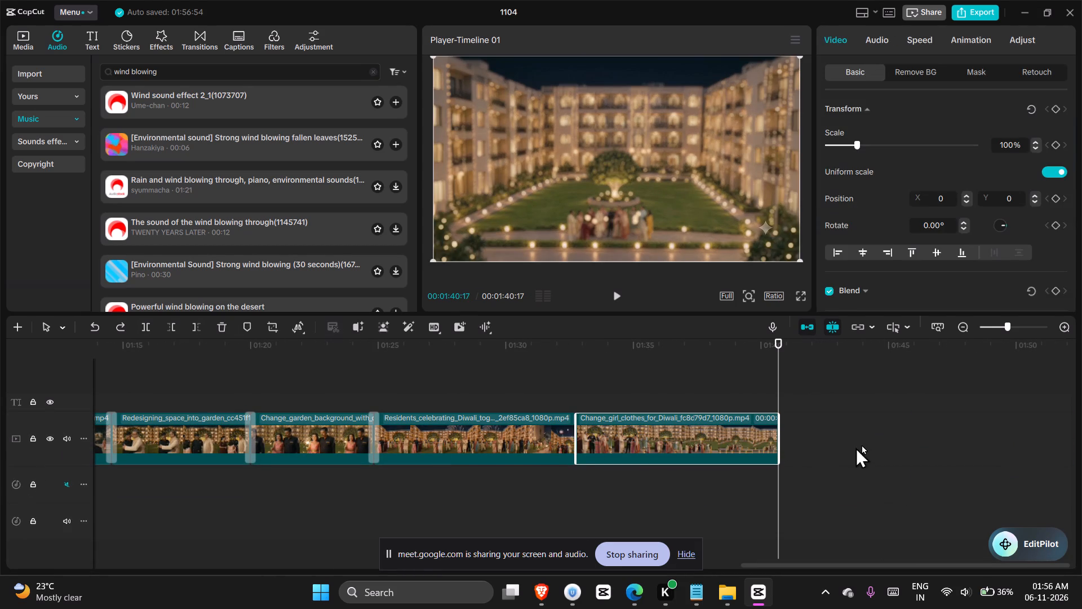
pyautogui.click(862, 444)
pyautogui.moveTo(954, 437); pyautogui.dragTo(453, 434)
pyautogui.hscroll(7, 733, 441)
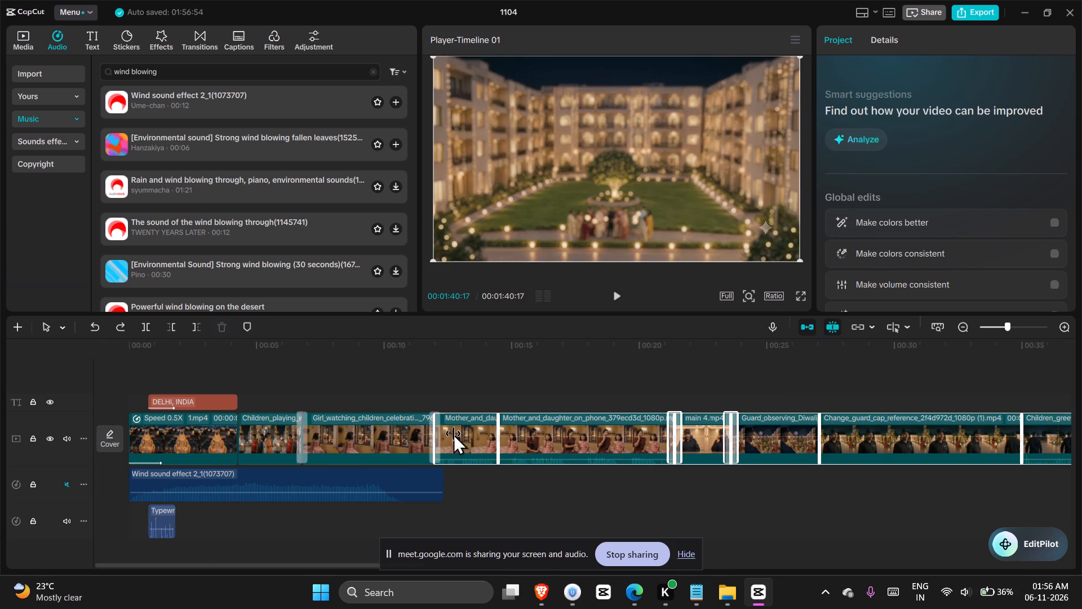
pyautogui.moveTo(453, 434); pyautogui.dragTo(212, 423)
pyautogui.doubleClick(212, 423)
pyautogui.click(917, 44)
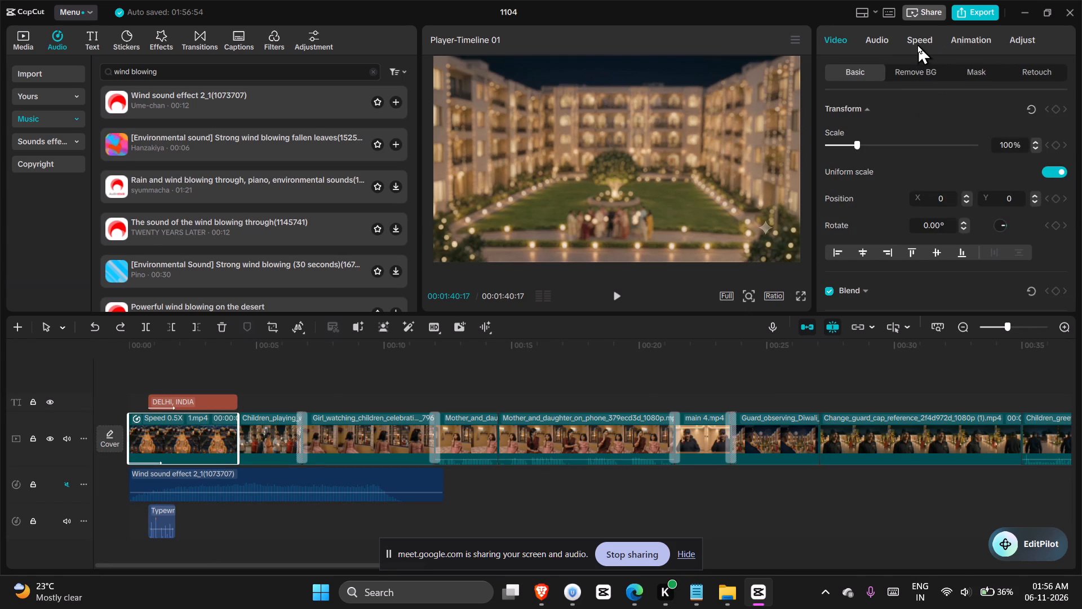
pyautogui.click(882, 43)
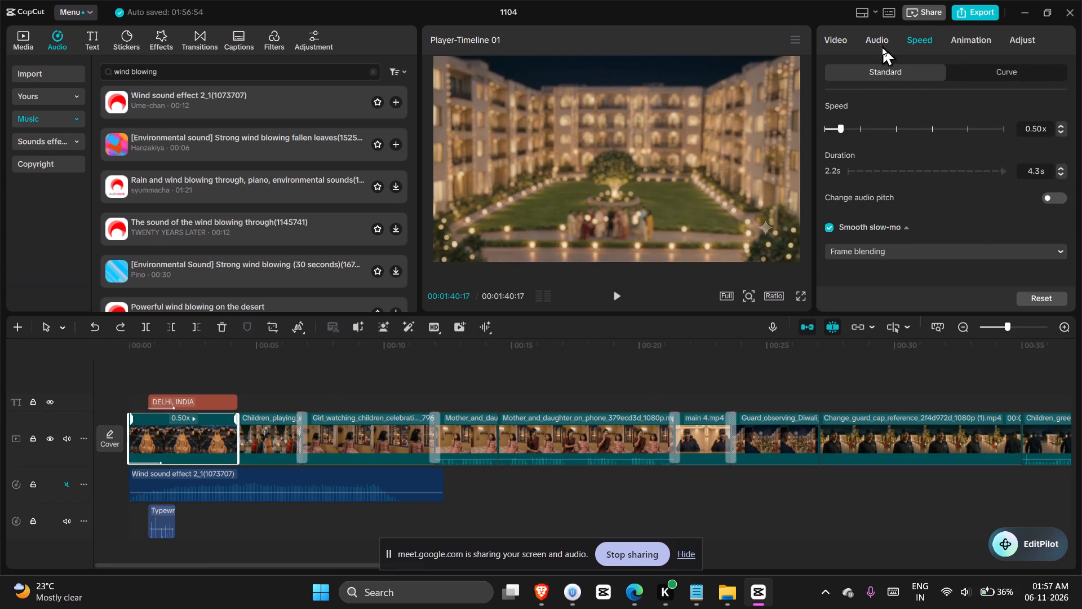
pyautogui.click(939, 148)
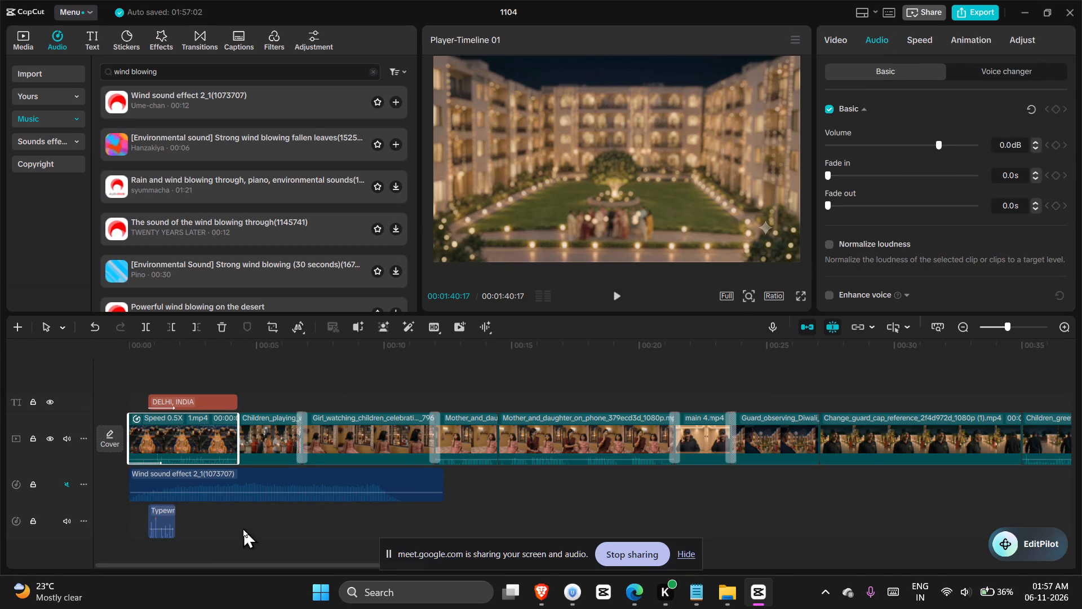
# Delete the Wind sound effect 2_1 clip from the timeline.
pyautogui.click(256, 496)
pyautogui.press('Delete')
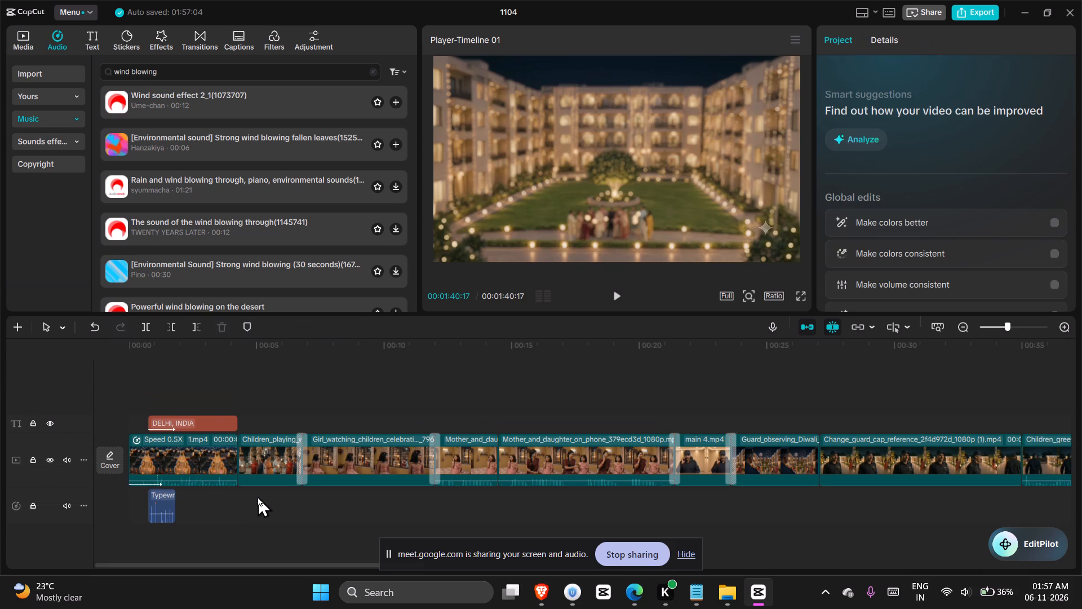
# Play the opening from about 8 frames in through the appearance of the DELHI, INDIA title.
pyautogui.click(138, 398)
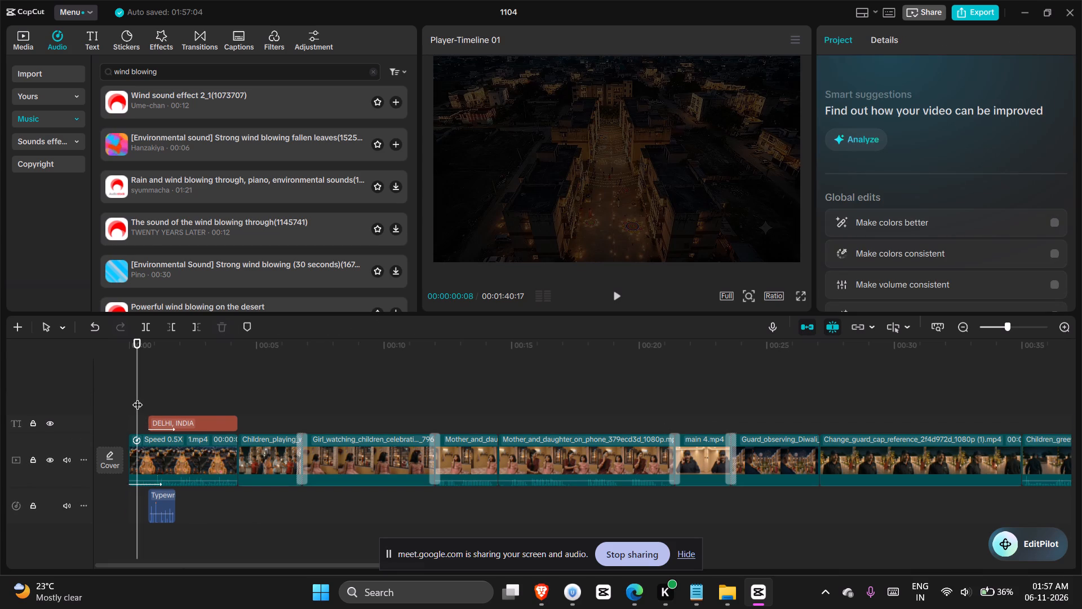
pyautogui.press('space')
pyautogui.press('space')
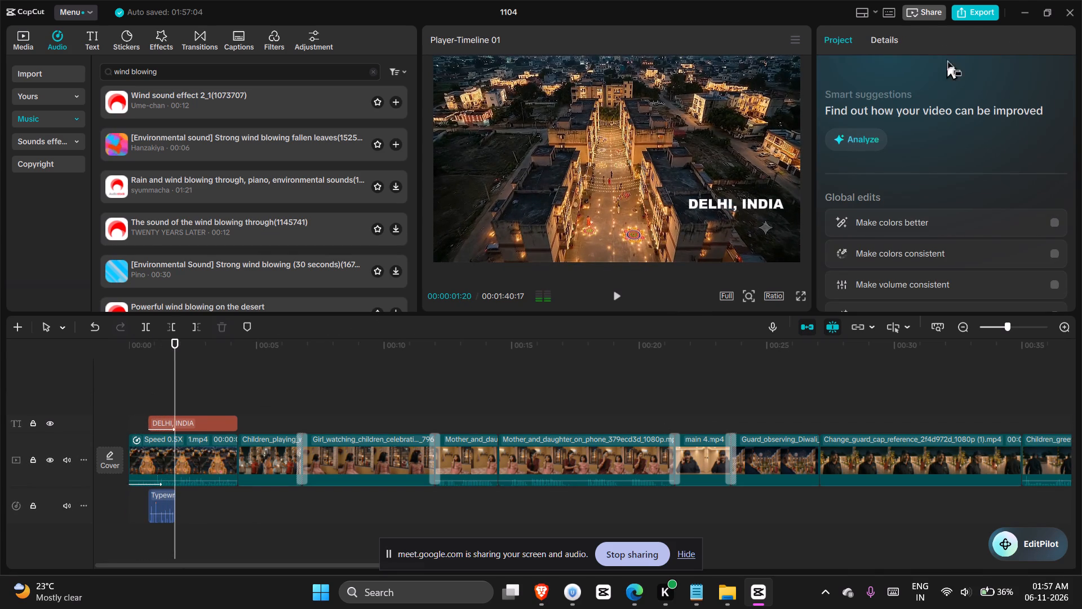
# Export the video as 1104 in 1080P, H.264 mp4, with the frame rate set to 30fps.
pyautogui.click(978, 8)
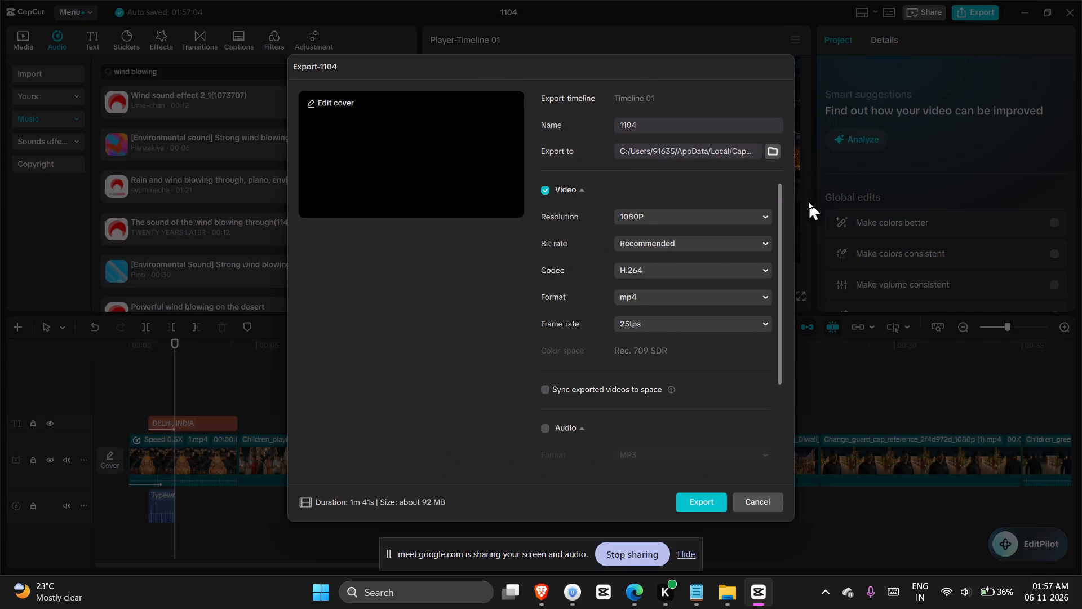
pyautogui.click(633, 327)
pyautogui.click(661, 412)
pyautogui.click(697, 502)
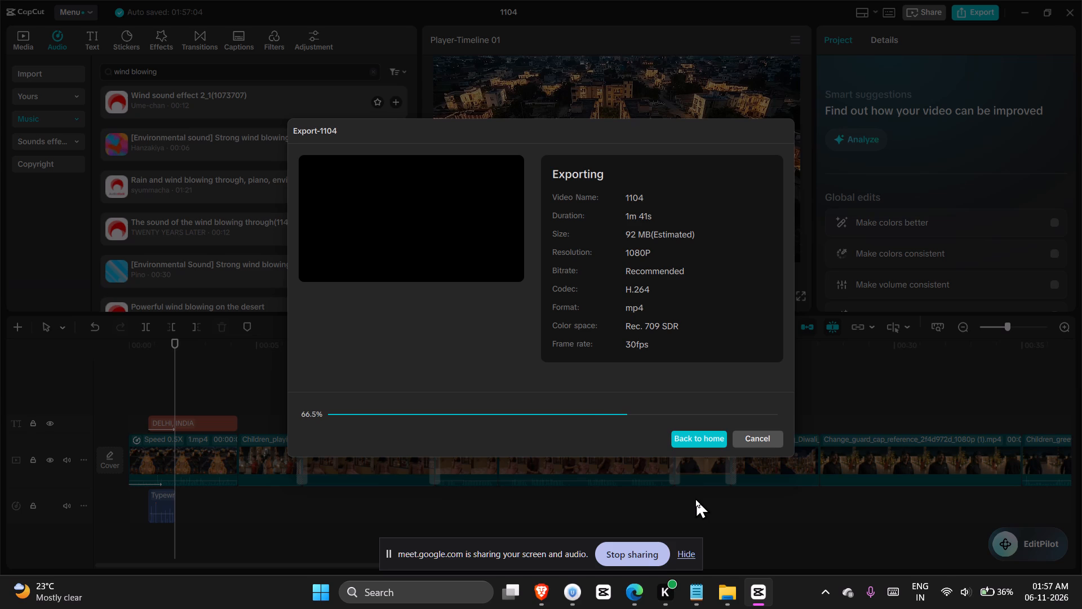
# Switch to the Edge browser while the export runs.
pyautogui.click(637, 589)
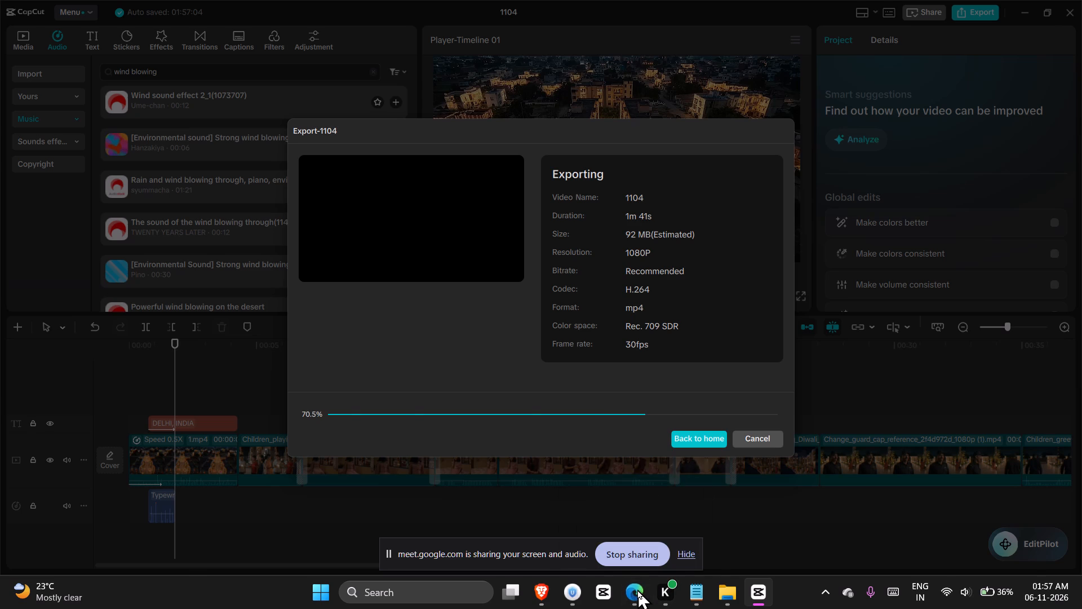